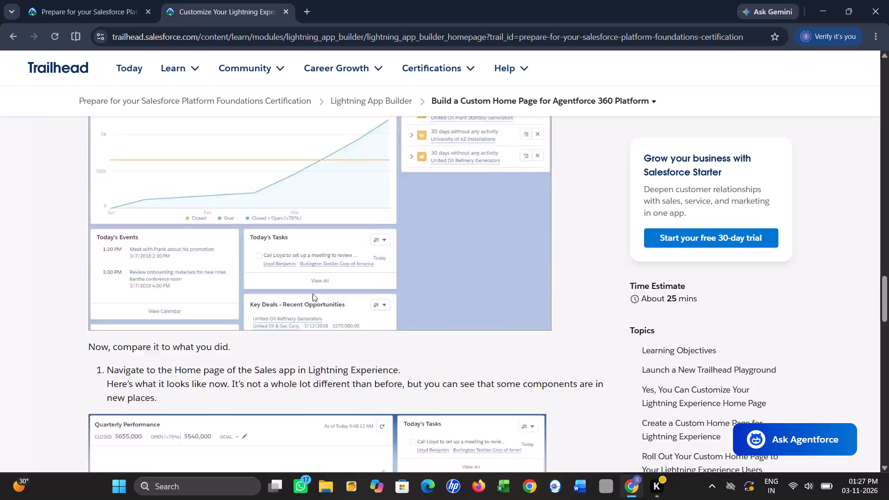
Launch My Trailhead Playground 1 from the unit's hands-on challenge and dismiss the notification request and incidents prompt.
{"action": "scroll", "coordinate": [313, 294], "scroll_direction": "up", "scroll_amount": 16}
{"action": "scroll", "coordinate": [313, 294], "scroll_direction": "down", "scroll_amount": 2}
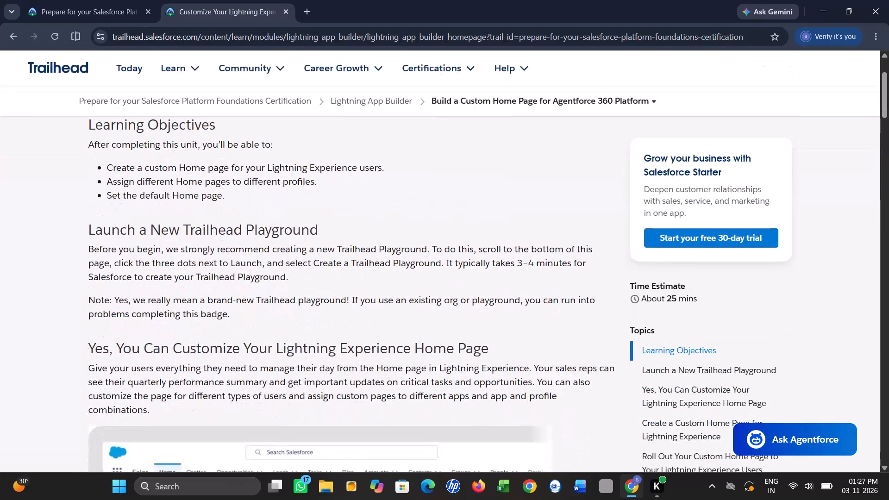
{"action": "scroll", "coordinate": [313, 294], "scroll_direction": "down", "scroll_amount": 14}
{"action": "scroll", "coordinate": [279, 222], "scroll_direction": "up", "scroll_amount": 3}
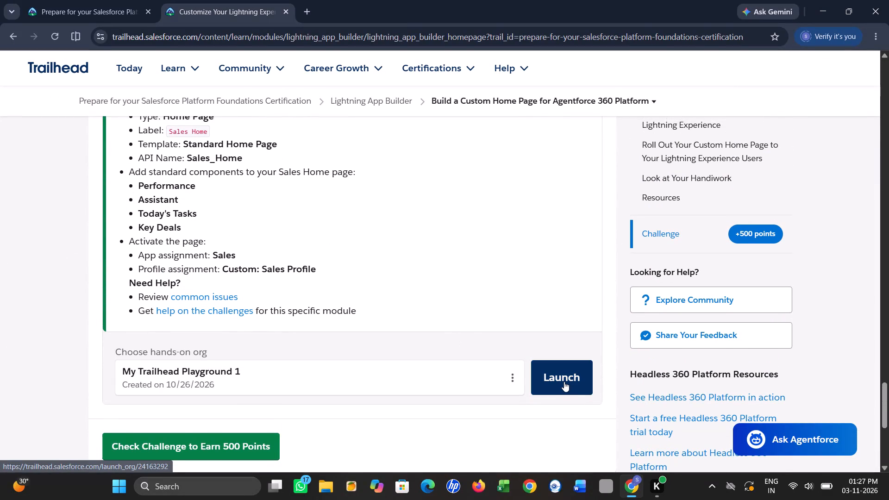
{"action": "left_click", "coordinate": [563, 381]}
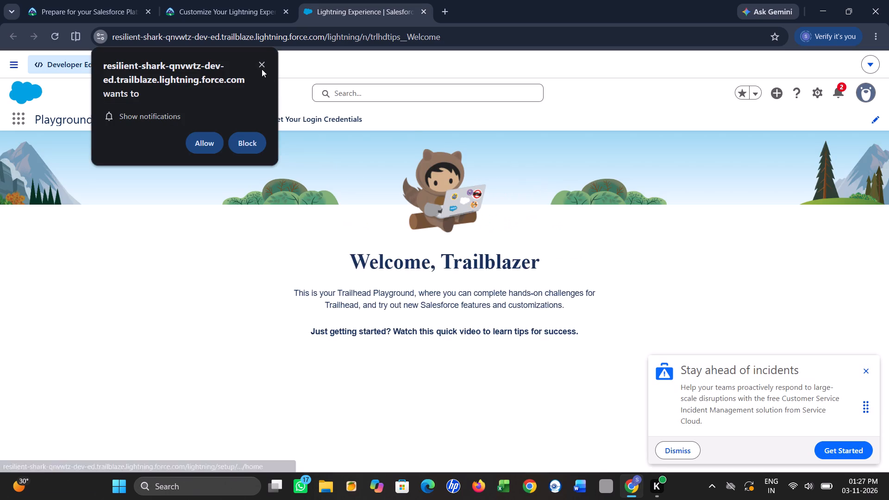
{"action": "left_click", "coordinate": [260, 64]}
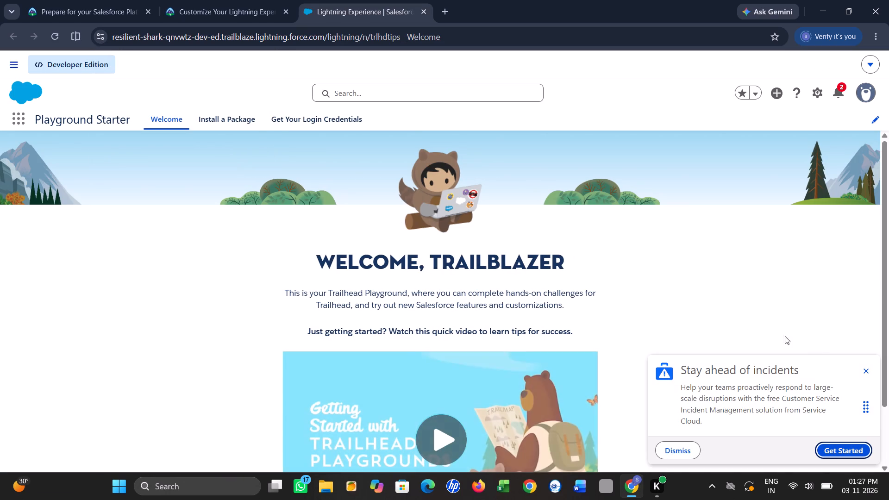
{"action": "left_click", "coordinate": [864, 365]}
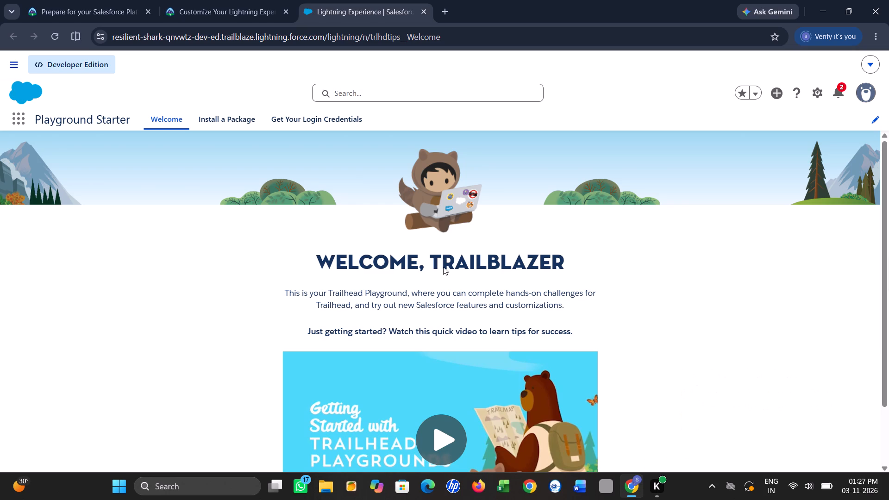
Open Setup for the Trailhead Playground.
{"action": "left_click", "coordinate": [818, 91]}
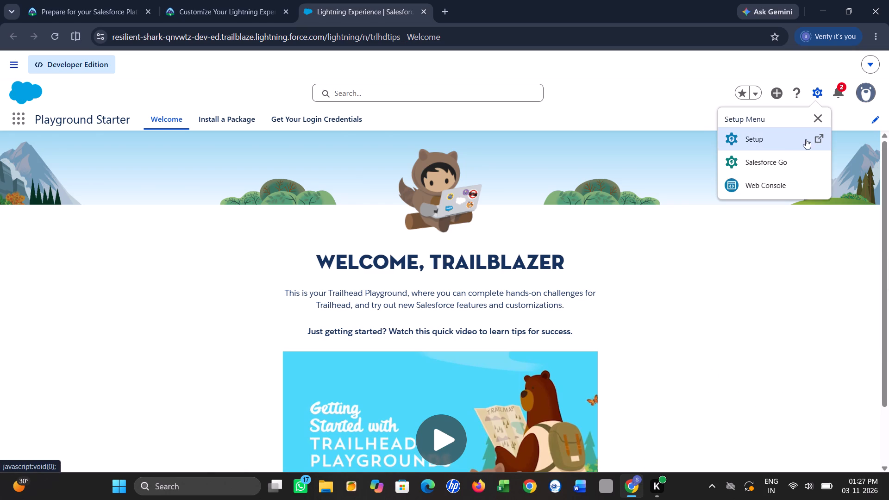
{"action": "left_click", "coordinate": [765, 144]}
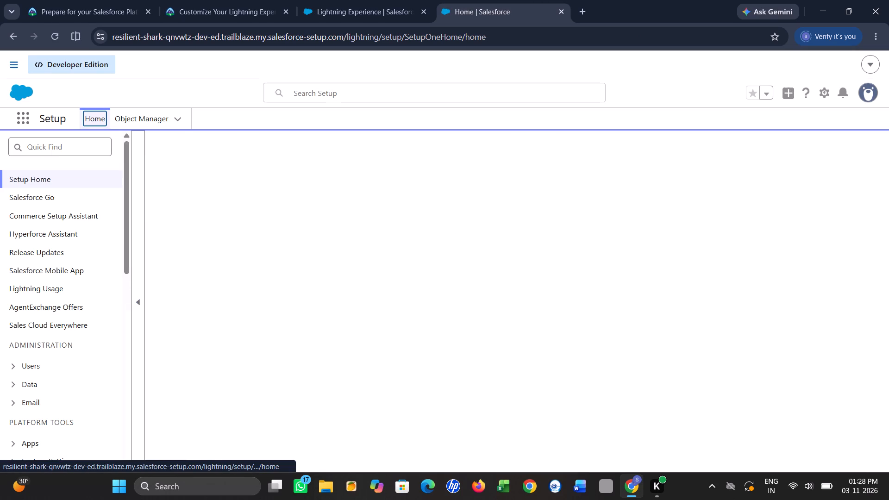
Search Setup for "app build" and open Lightning App Builder, dismissing the notification request and Field Service prompt.
{"action": "left_click", "coordinate": [52, 150]}
{"action": "type", "text": "BUIL"}
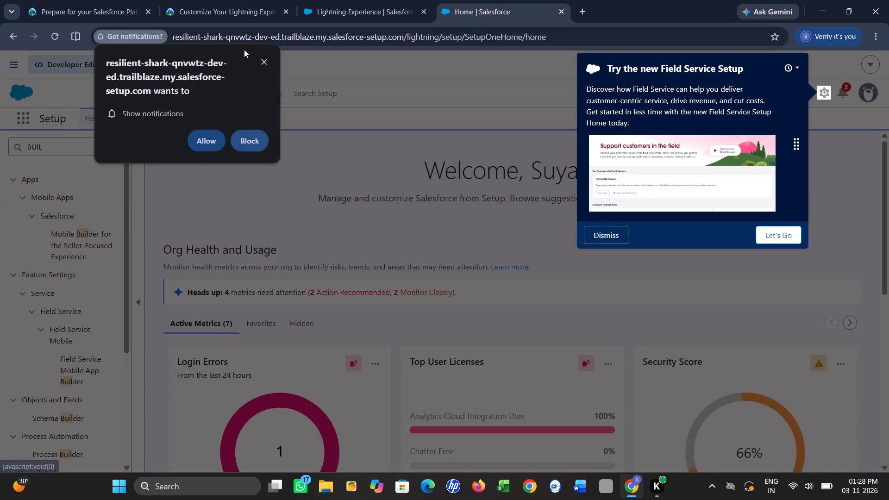
{"action": "left_click", "coordinate": [265, 64]}
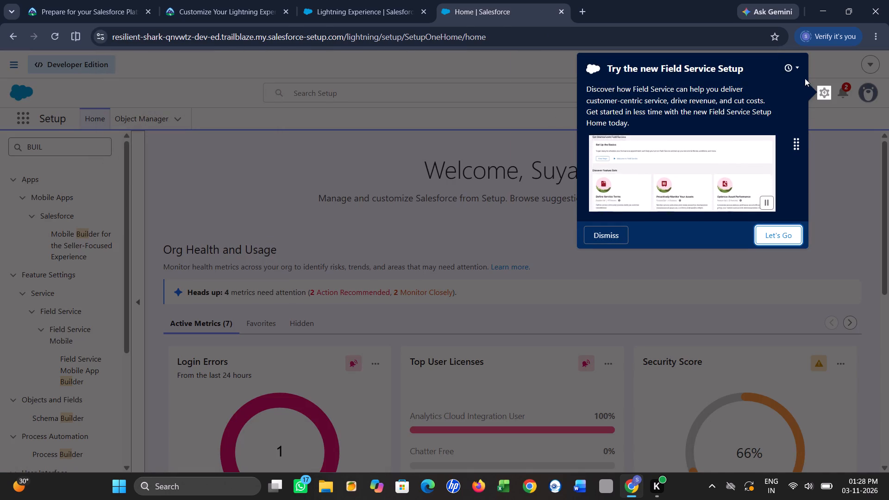
{"action": "left_click", "coordinate": [616, 237]}
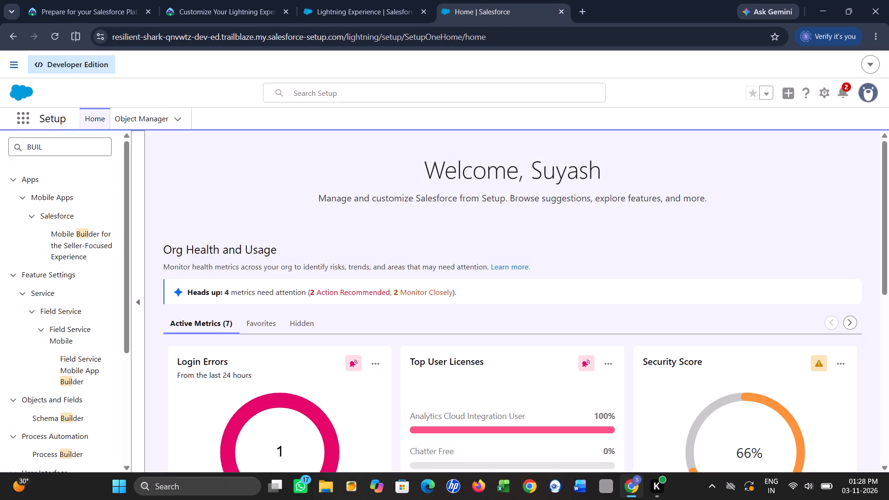
{"action": "key", "text": "BackSpace"}
{"action": "key", "text": "BackSpace"}
{"action": "key", "text": "BackSpace"}
{"action": "left_click", "coordinate": [79, 154]}
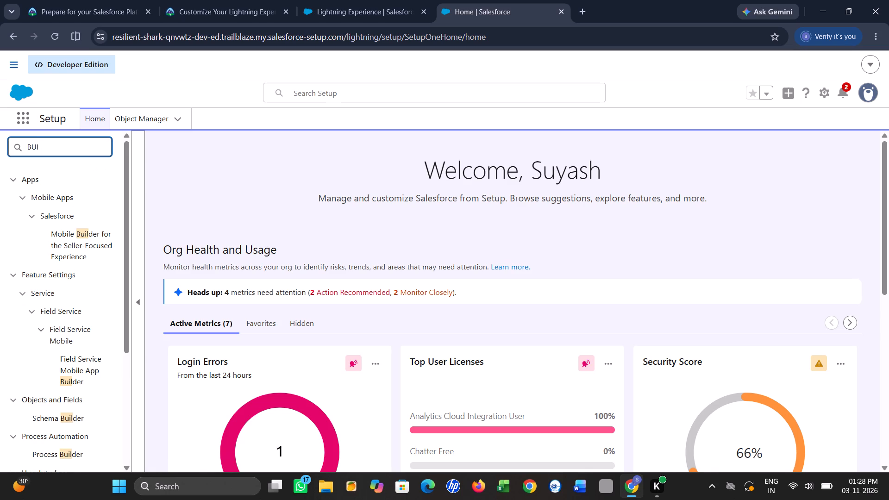
{"action": "type", "text": "build app"}
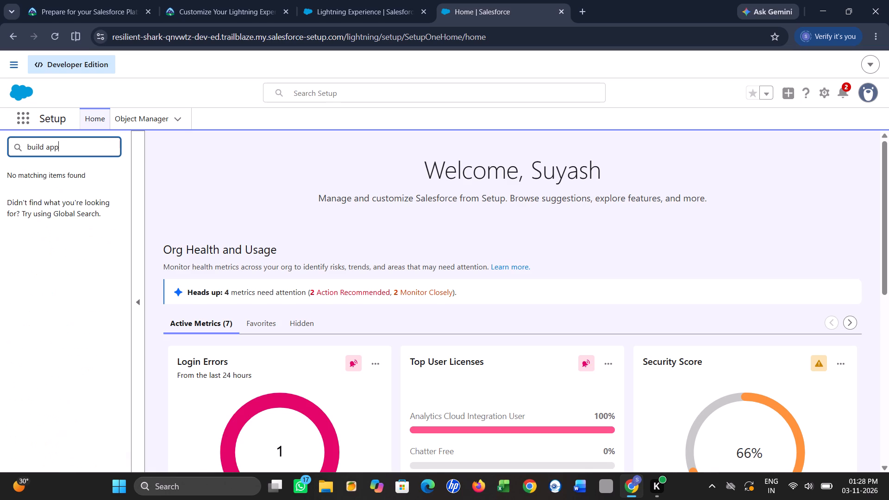
{"action": "key", "text": "BackSpace"}
{"action": "key", "text": "BackSpace"}
{"action": "key", "text": "BackSpace"}
{"action": "key", "text": "Left"}
{"action": "key", "text": "Left"}
{"action": "key", "text": "Left"}
{"action": "key", "text": "Left"}
{"action": "key", "text": "Left"}
{"action": "key", "text": "Left"}
{"action": "key", "text": "Left"}
{"action": "key", "text": "Left"}
{"action": "key", "text": "Left"}
{"action": "key", "text": "Left"}
{"action": "key", "text": "Left"}
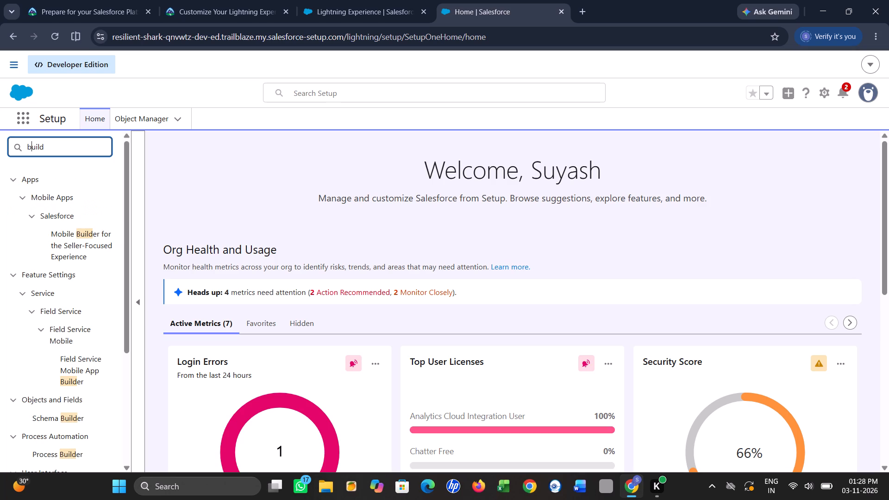
{"action": "type", "text": "app"}
{"action": "key", "text": "space"}
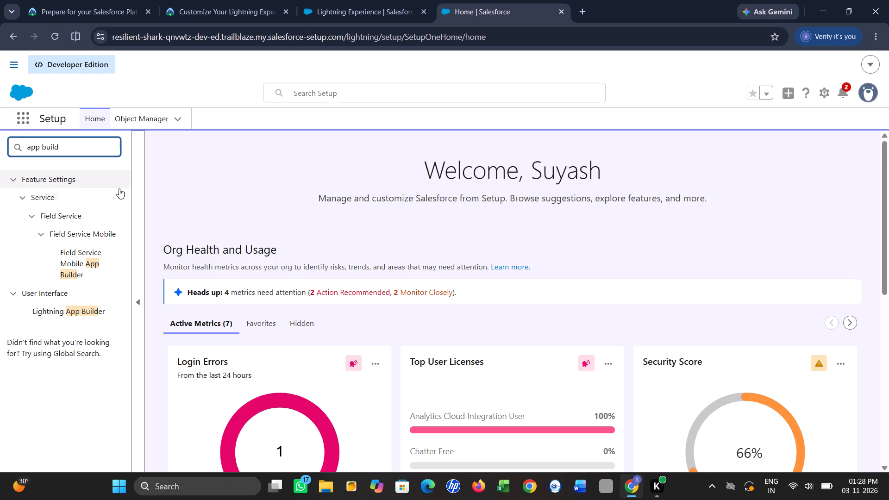
{"action": "double_click", "coordinate": [73, 308]}
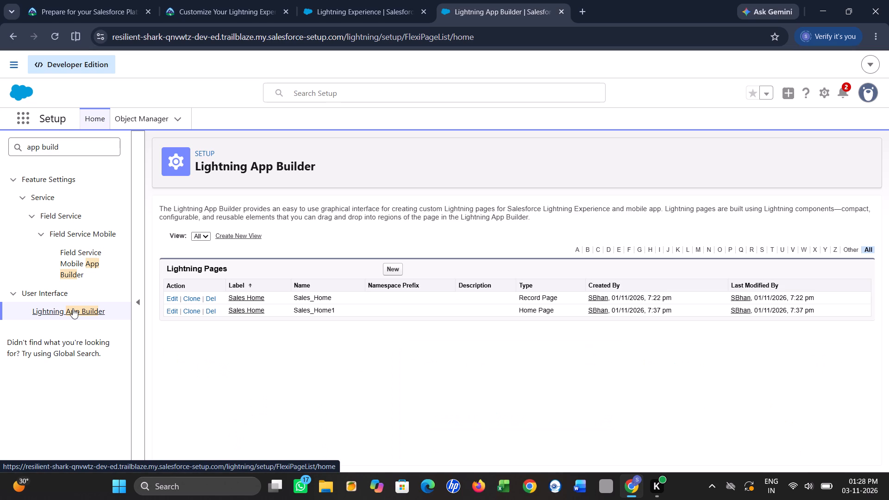
Review the Trailhead unit's instructions for creating a custom Home page for Lightning Experience.
{"action": "left_click", "coordinate": [332, 0]}
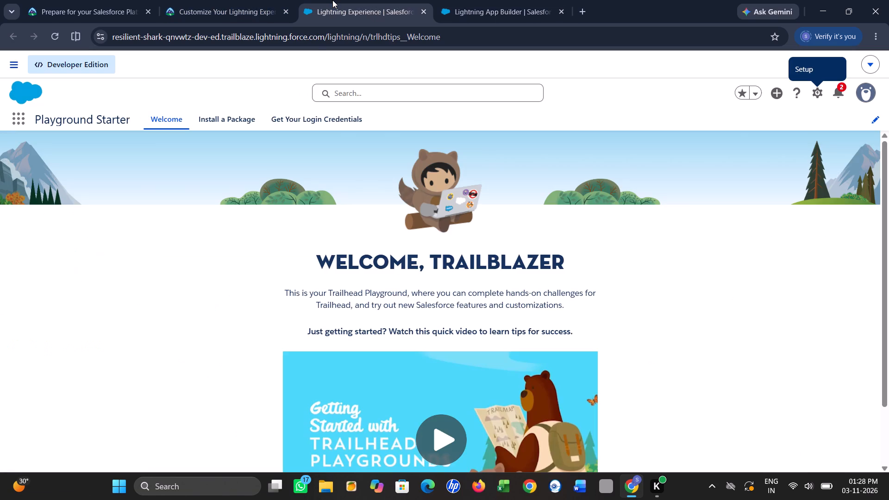
{"action": "left_click", "coordinate": [263, 0]}
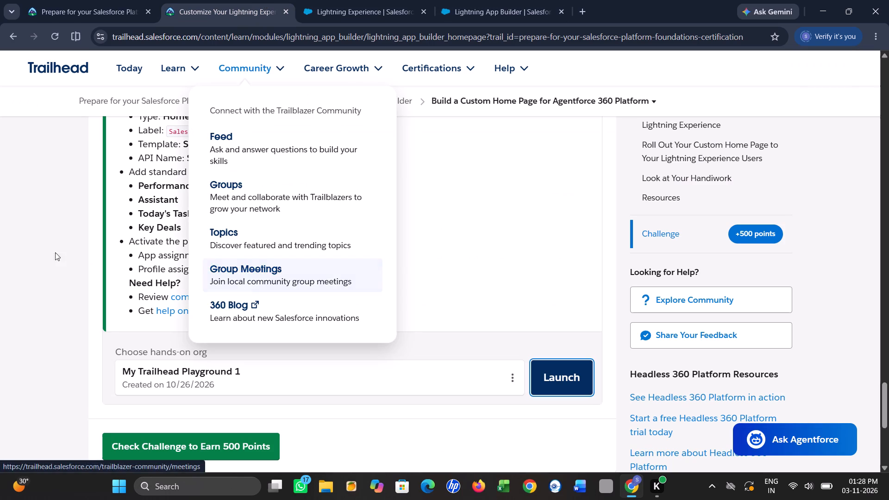
{"action": "scroll", "coordinate": [48, 251], "scroll_direction": "up", "scroll_amount": 11}
{"action": "scroll", "coordinate": [294, 307], "scroll_direction": "up", "scroll_amount": 3}
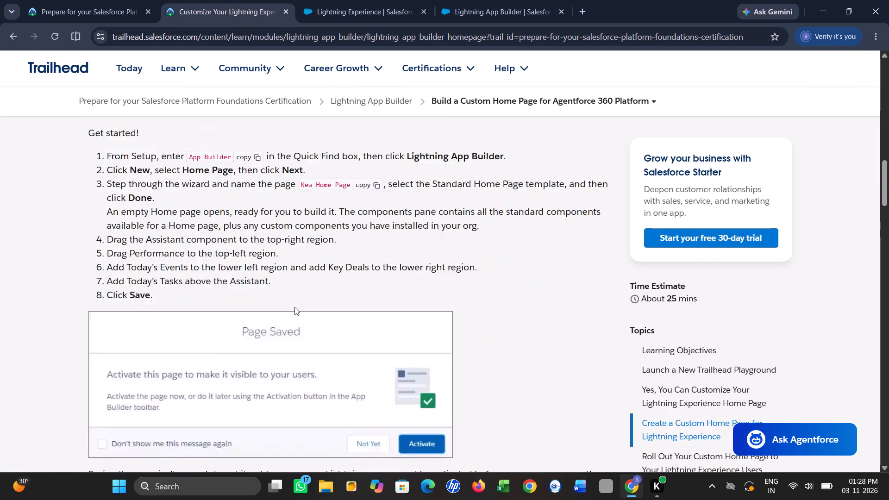
{"action": "scroll", "coordinate": [294, 307], "scroll_direction": "up", "scroll_amount": 6}
{"action": "scroll", "coordinate": [294, 307], "scroll_direction": "down", "scroll_amount": 3}
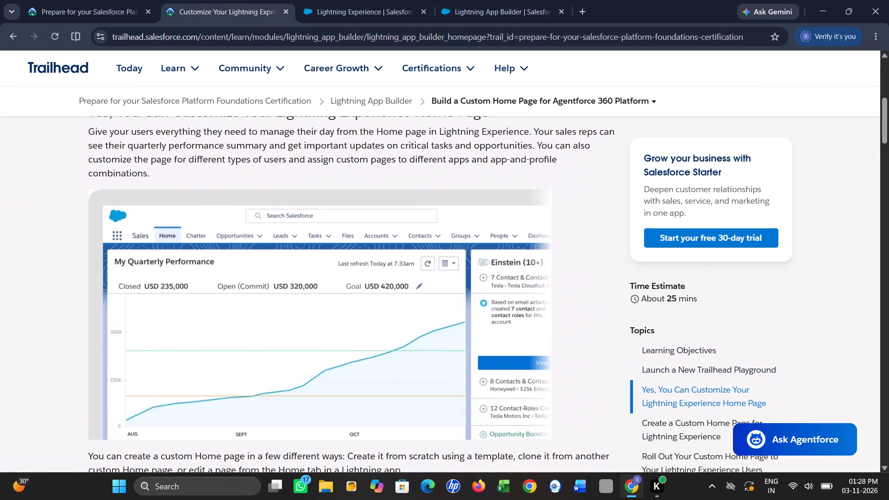
{"action": "scroll", "coordinate": [294, 307], "scroll_direction": "up", "scroll_amount": 5}
{"action": "scroll", "coordinate": [294, 307], "scroll_direction": "down", "scroll_amount": 2}
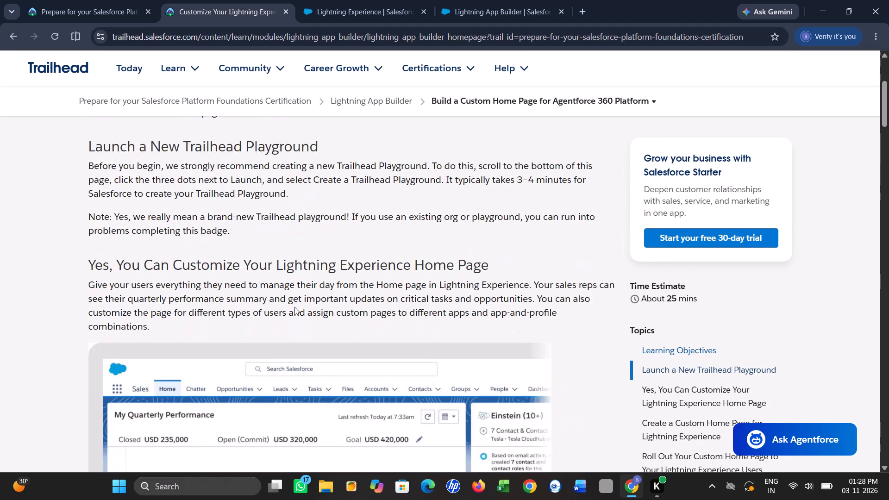
{"action": "scroll", "coordinate": [294, 307], "scroll_direction": "down", "scroll_amount": 5}
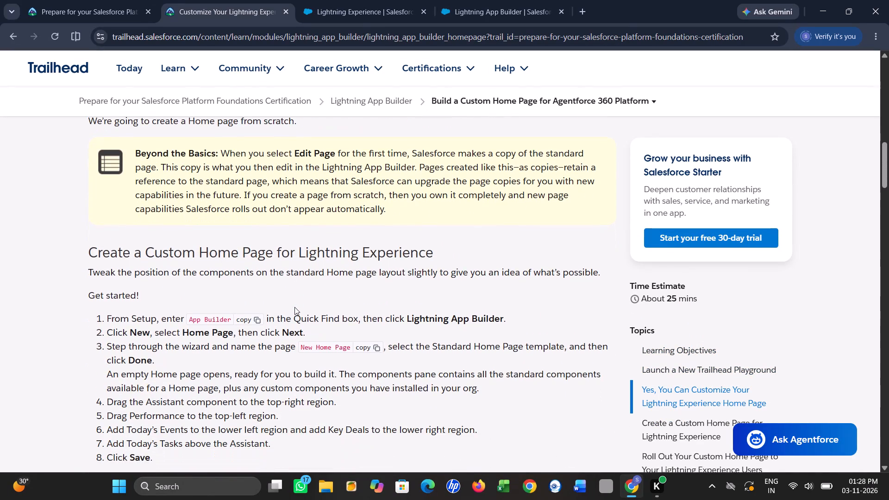
{"action": "scroll", "coordinate": [294, 307], "scroll_direction": "down", "scroll_amount": 1}
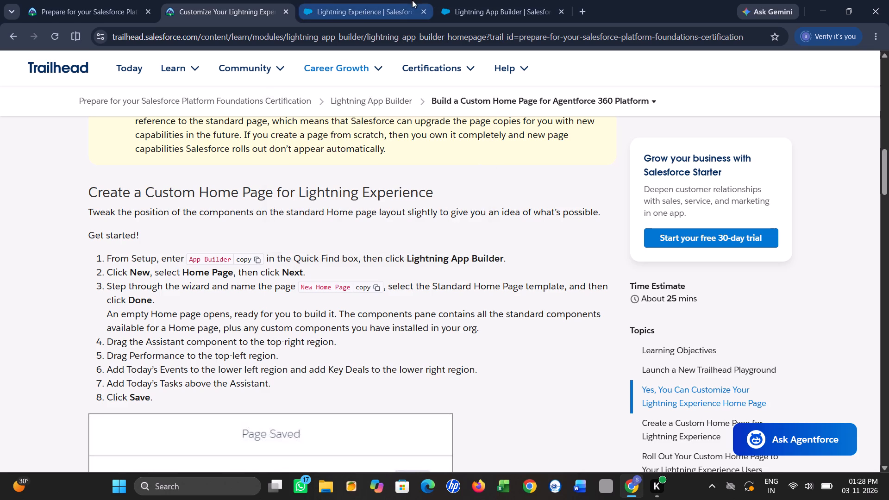
Start a new Lightning page of type Home Page in Lightning App Builder and advance to its label.
{"action": "left_click", "coordinate": [499, 0]}
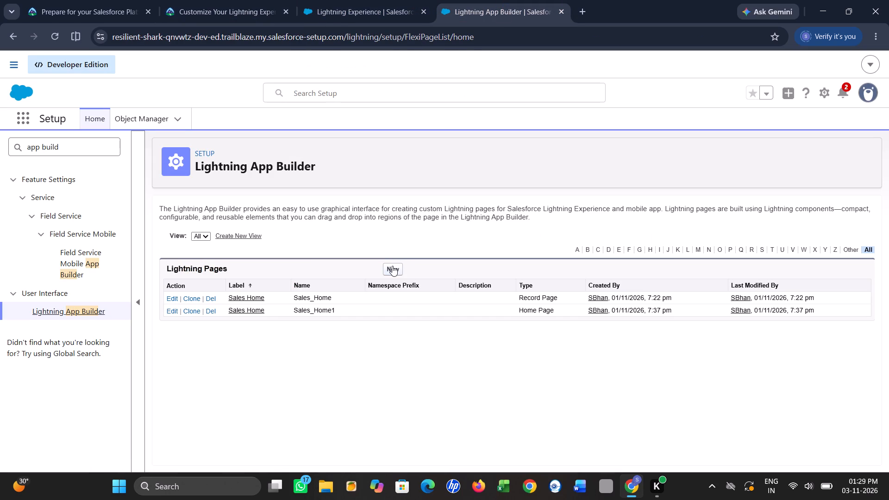
{"action": "left_click", "coordinate": [392, 266]}
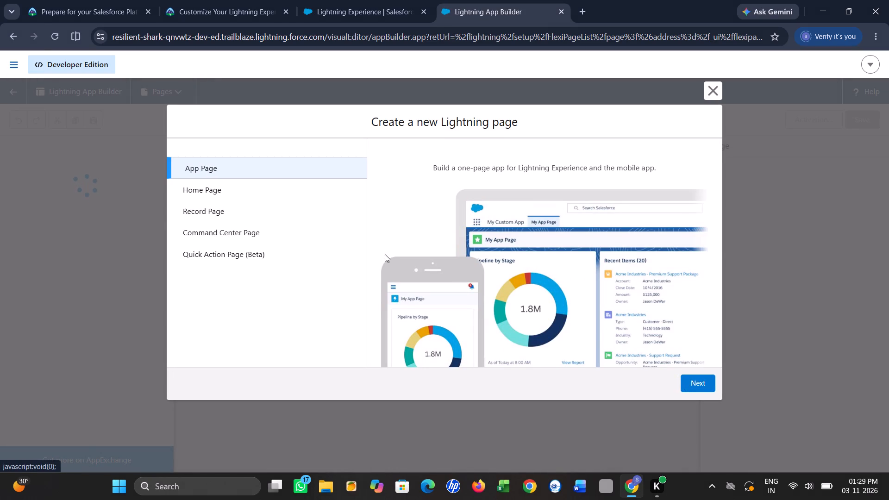
{"action": "left_click", "coordinate": [301, 192]}
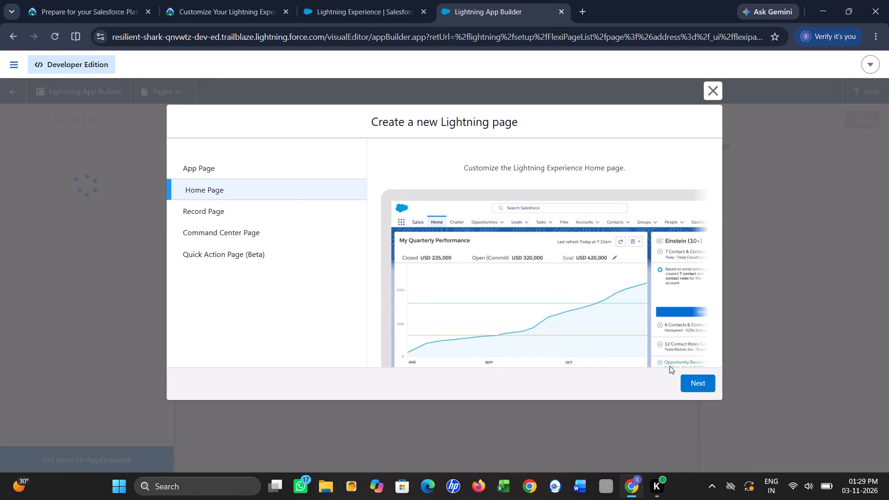
{"action": "left_click", "coordinate": [698, 381]}
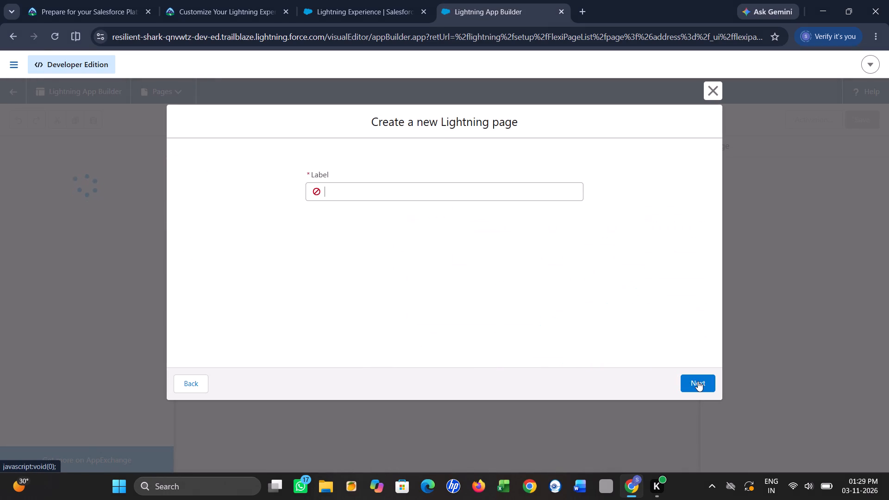
Copy the label Sales Home from the Trailhead challenge requirements, enter it as the new Lightning page's label, and advance to template selection.
{"action": "left_click", "coordinate": [194, 0]}
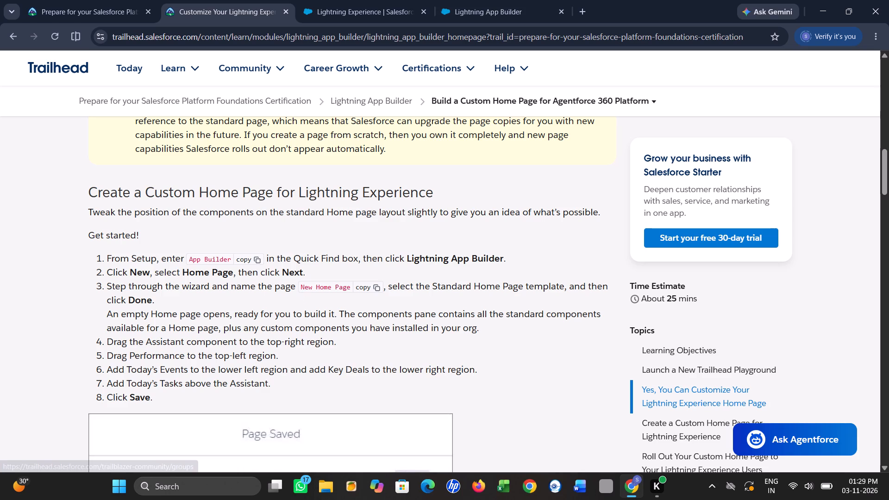
{"action": "scroll", "coordinate": [301, 287], "scroll_direction": "down", "scroll_amount": 2}
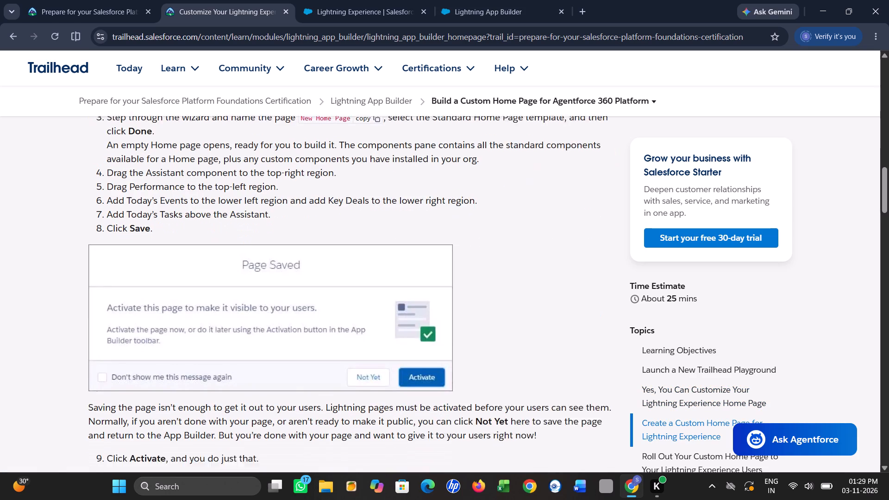
{"action": "scroll", "coordinate": [301, 287], "scroll_direction": "down", "scroll_amount": 6}
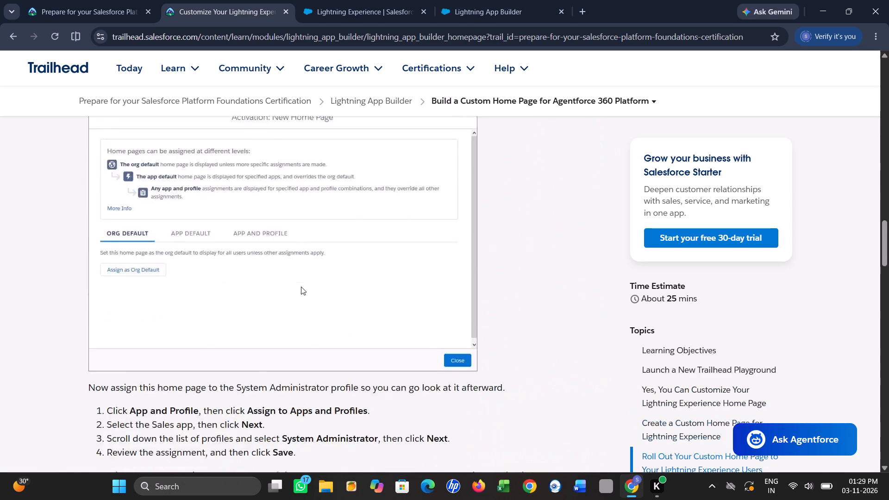
{"action": "scroll", "coordinate": [301, 287], "scroll_direction": "down", "scroll_amount": 5}
{"action": "scroll", "coordinate": [301, 287], "scroll_direction": "up", "scroll_amount": 3}
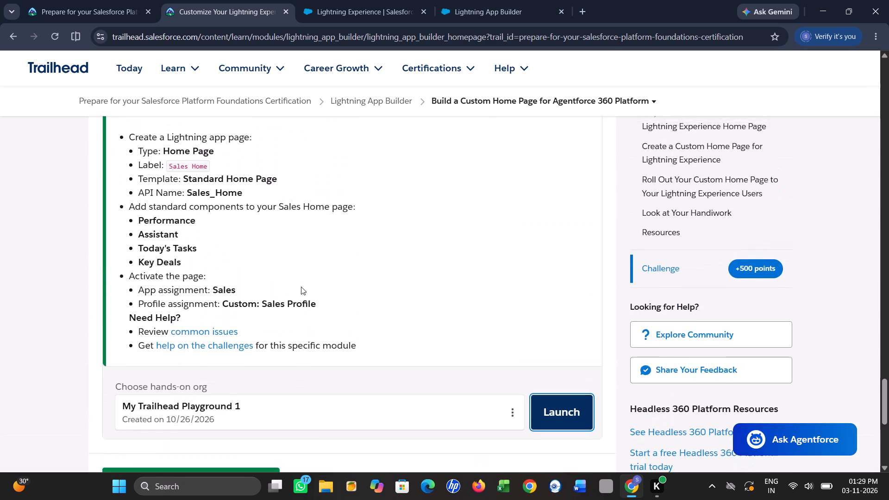
{"action": "scroll", "coordinate": [301, 287], "scroll_direction": "up", "scroll_amount": 1}
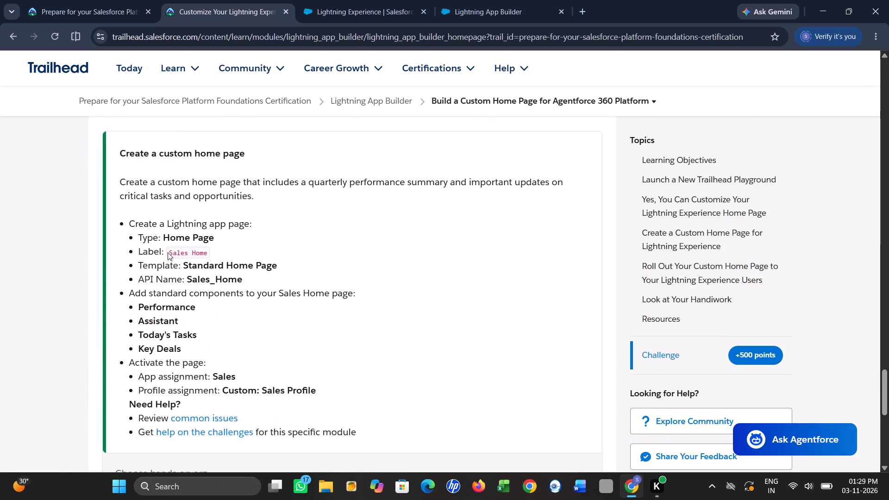
{"action": "left_click_drag", "start_coordinate": [169, 253], "coordinate": [209, 255]}
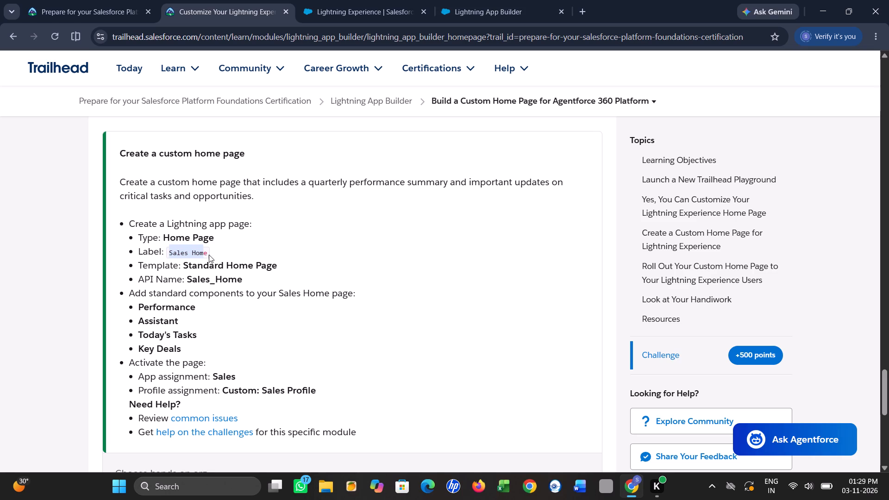
{"action": "left_click_drag", "start_coordinate": [209, 255], "coordinate": [212, 255]}
{"action": "key", "text": "ctrl+c"}
{"action": "left_click", "coordinate": [478, 0]}
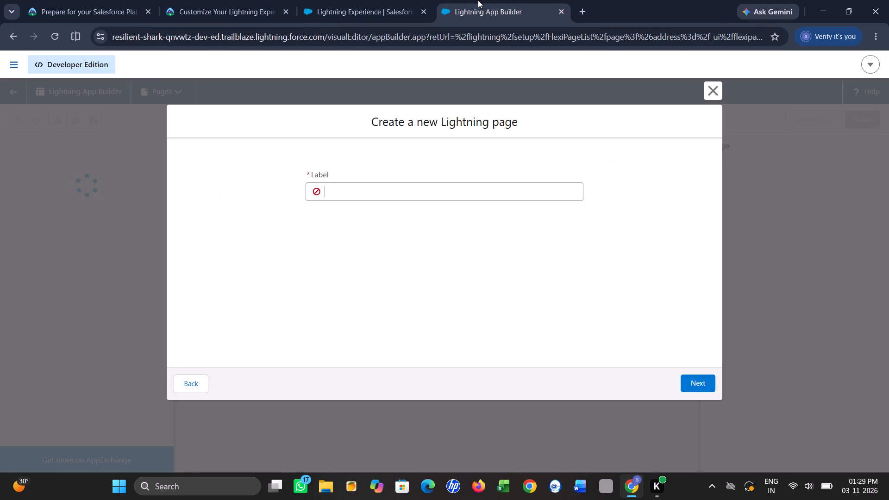
{"action": "left_click", "coordinate": [382, 191]}
{"action": "key", "text": "ctrl+v"}
{"action": "left_click", "coordinate": [689, 379]}
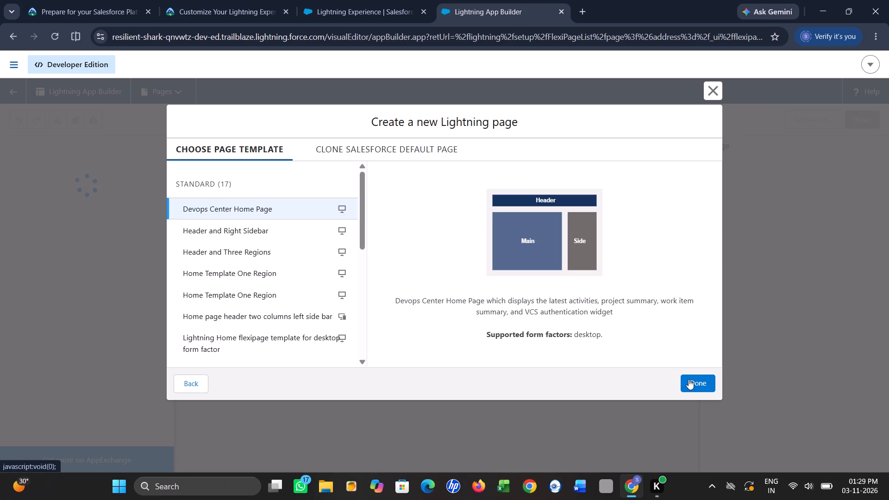
Choose the Standard Home Page template, check it against the Trailhead instructions, and finish creating the page.
{"action": "scroll", "coordinate": [265, 262], "scroll_direction": "down", "scroll_amount": 3}
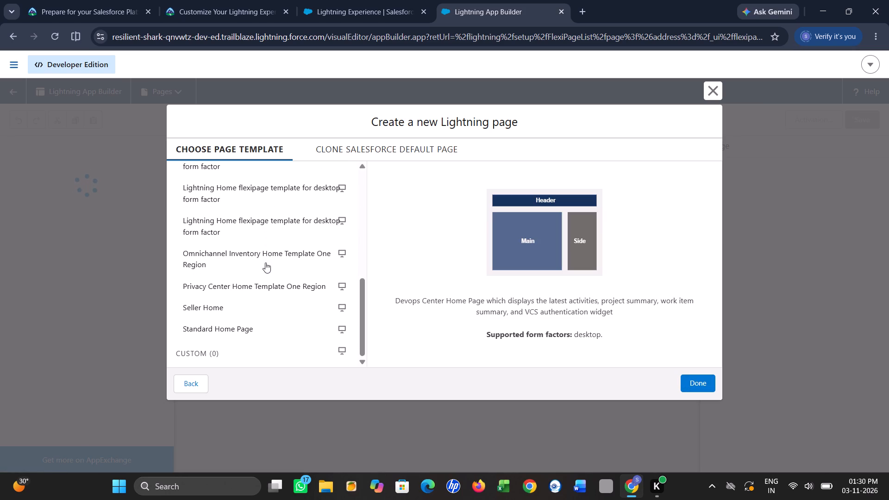
{"action": "left_click", "coordinate": [248, 336]}
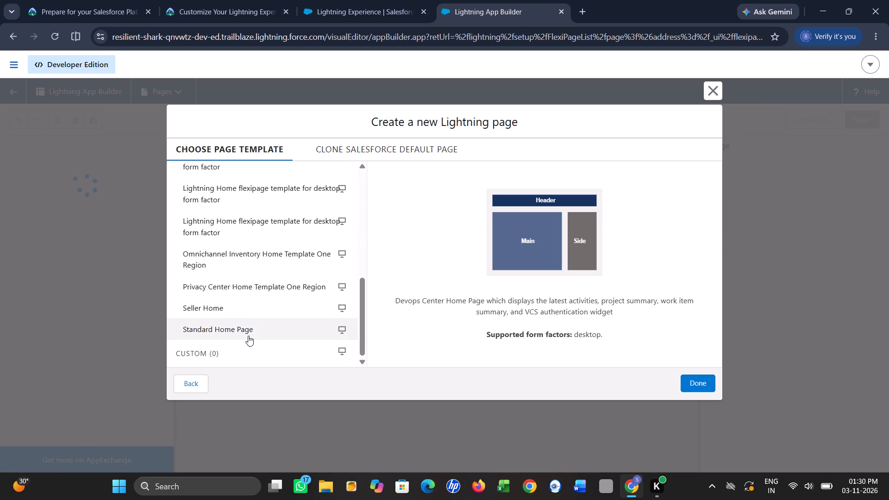
{"action": "left_click", "coordinate": [253, 0]}
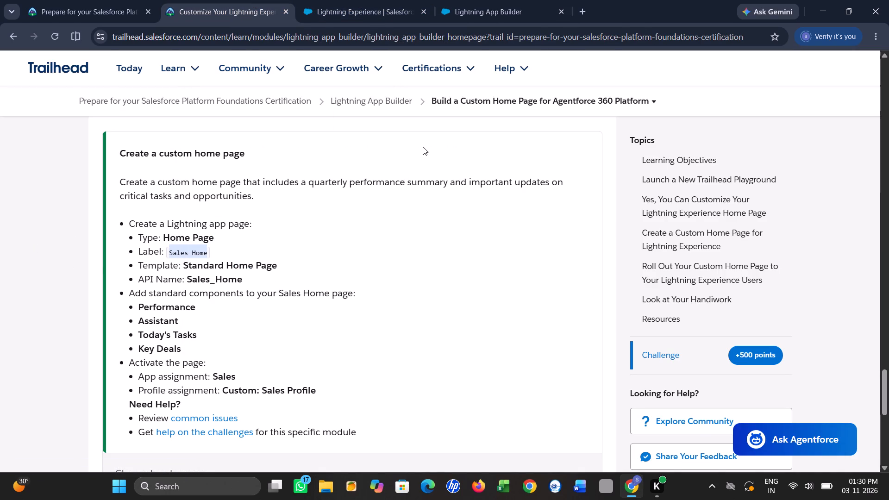
{"action": "left_click", "coordinate": [498, 0]}
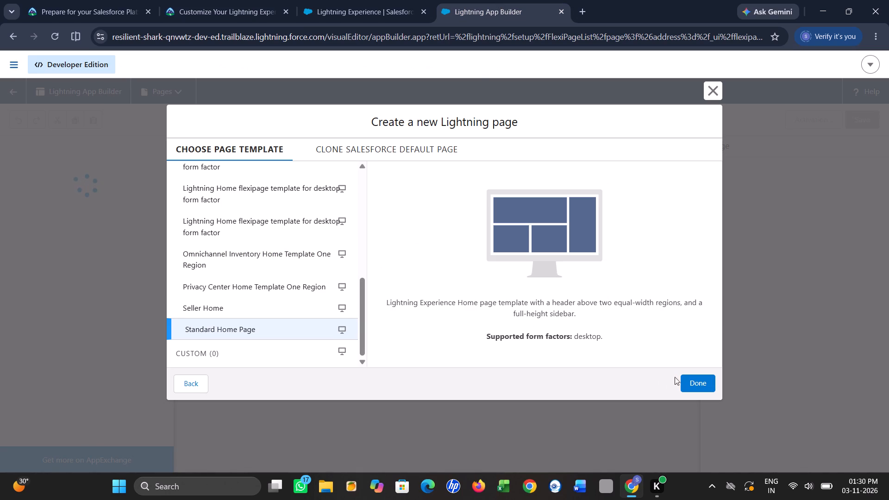
{"action": "left_click", "coordinate": [217, 0]}
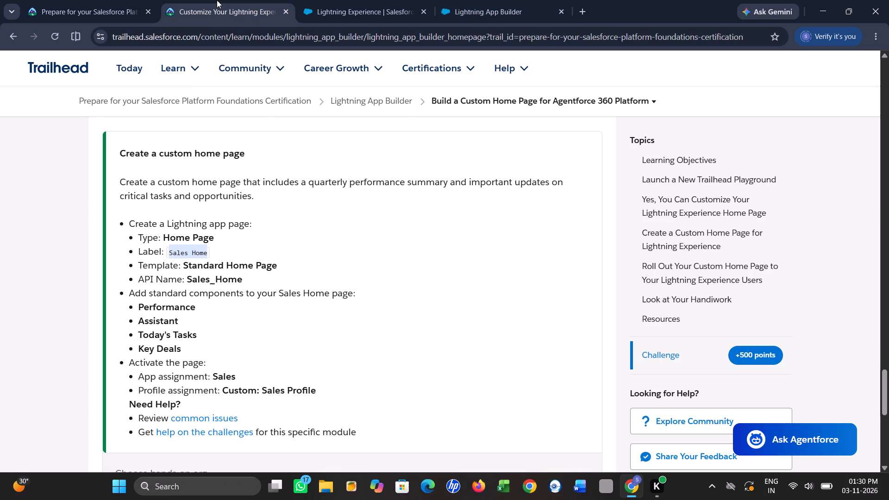
{"action": "scroll", "coordinate": [107, 209], "scroll_direction": "up", "scroll_amount": 6}
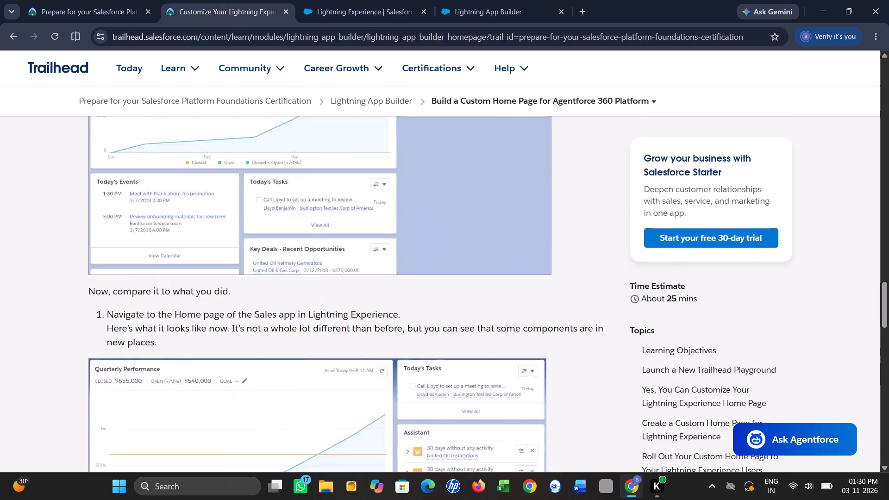
{"action": "scroll", "coordinate": [107, 209], "scroll_direction": "up", "scroll_amount": 3}
{"action": "scroll", "coordinate": [107, 209], "scroll_direction": "down", "scroll_amount": 1}
{"action": "scroll", "coordinate": [107, 209], "scroll_direction": "up", "scroll_amount": 2}
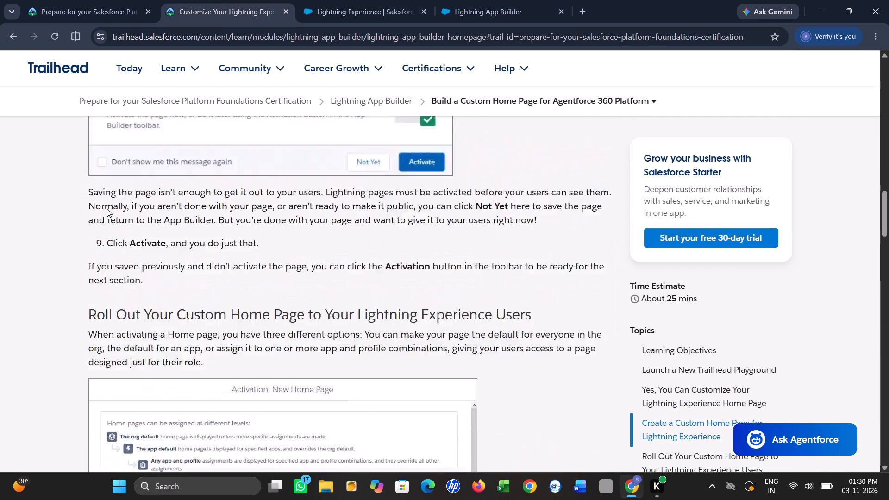
{"action": "scroll", "coordinate": [107, 209], "scroll_direction": "up", "scroll_amount": 3}
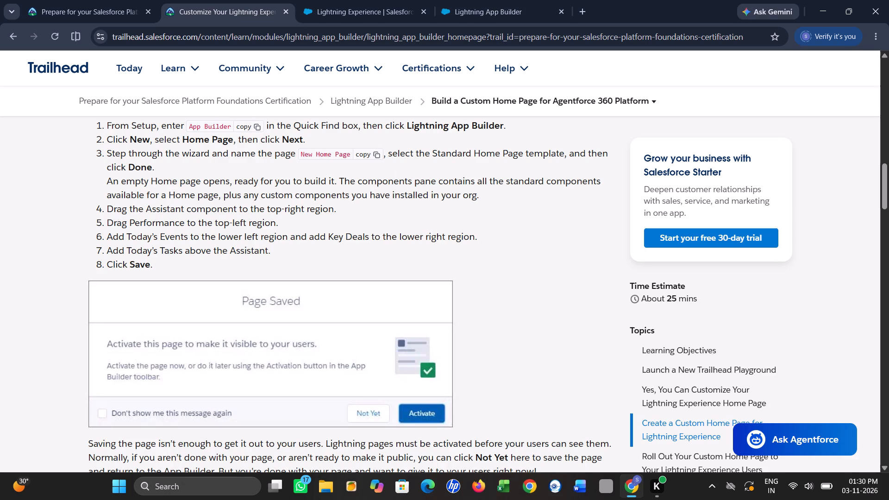
{"action": "left_click", "coordinate": [520, 0]}
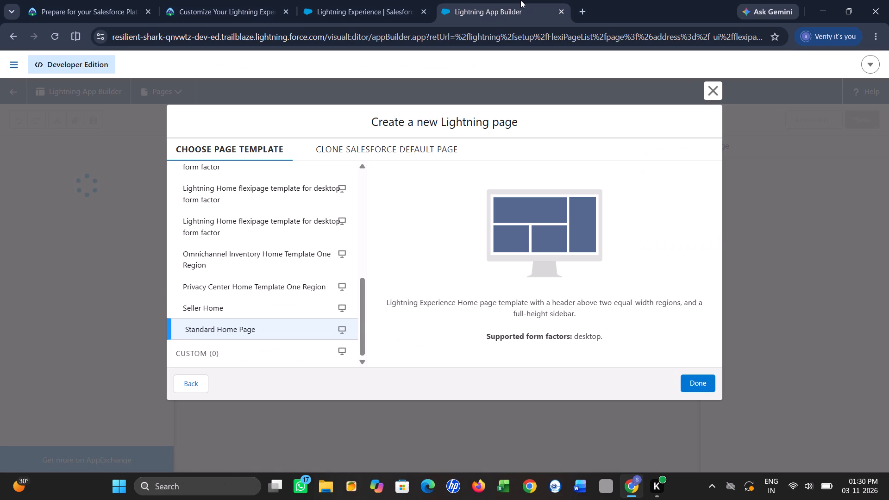
{"action": "left_click", "coordinate": [701, 381]}
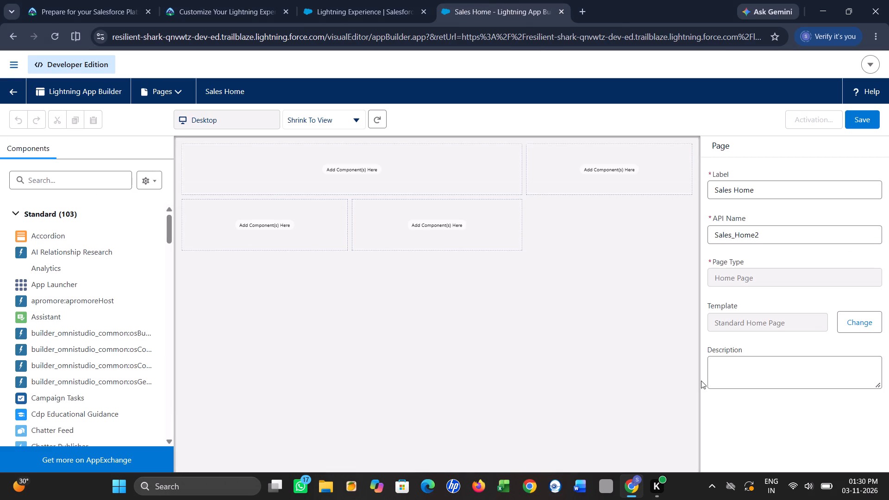
Review the Trailhead unit's component placement and activation instructions, along with the hands-on challenge requirements for the Sales Home page.
{"action": "left_click", "coordinate": [202, 0]}
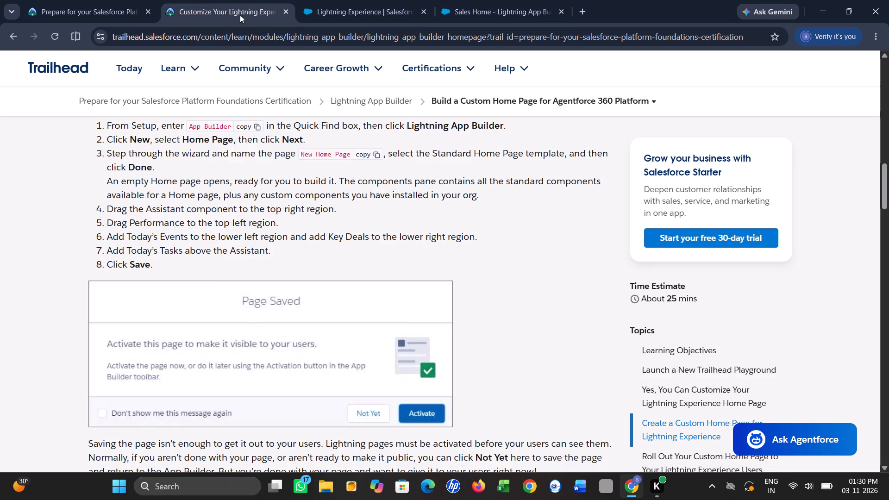
{"action": "scroll", "coordinate": [123, 228], "scroll_direction": "up", "scroll_amount": 1}
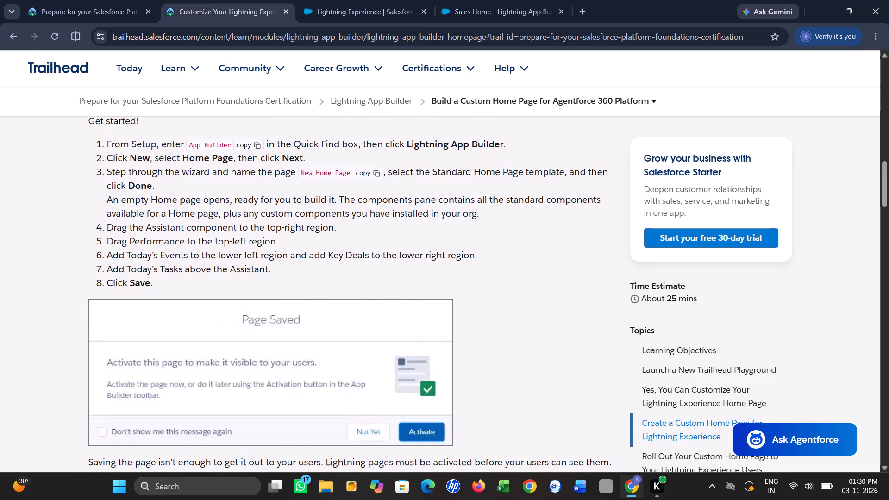
{"action": "scroll", "coordinate": [123, 228], "scroll_direction": "down", "scroll_amount": 1}
{"action": "scroll", "coordinate": [123, 228], "scroll_direction": "up", "scroll_amount": 1}
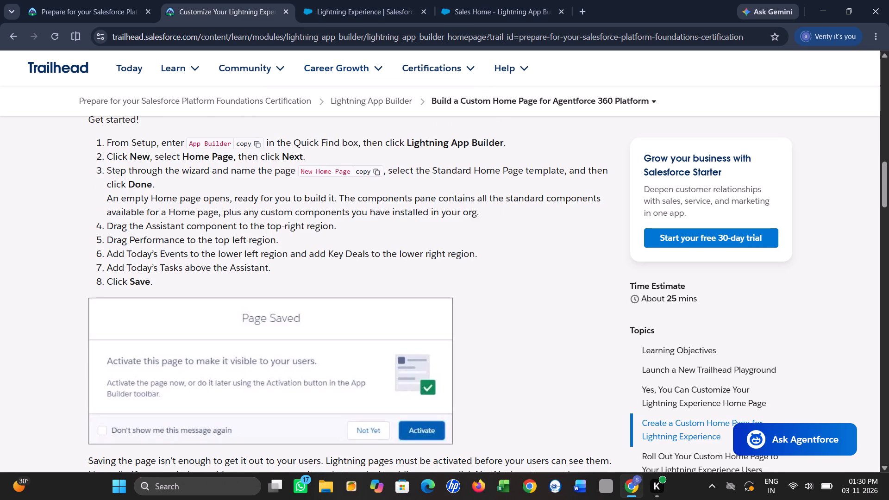
{"action": "scroll", "coordinate": [225, 248], "scroll_direction": "down", "scroll_amount": 5}
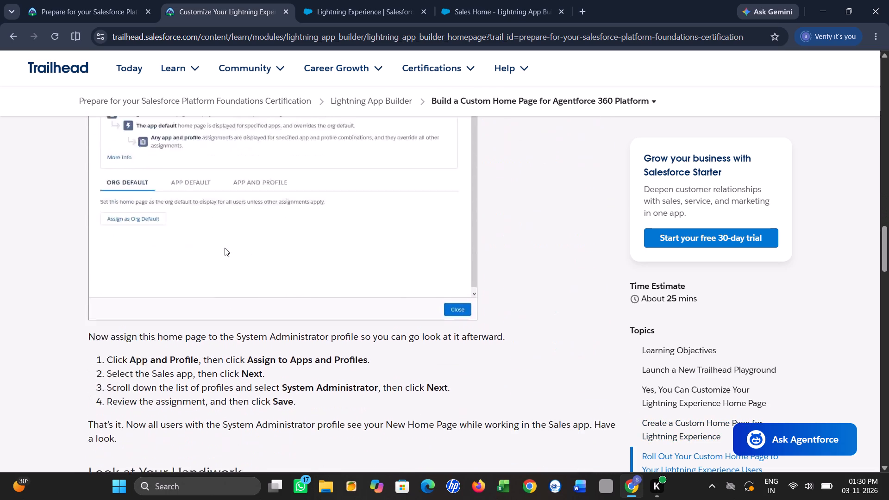
{"action": "scroll", "coordinate": [225, 248], "scroll_direction": "down", "scroll_amount": 5}
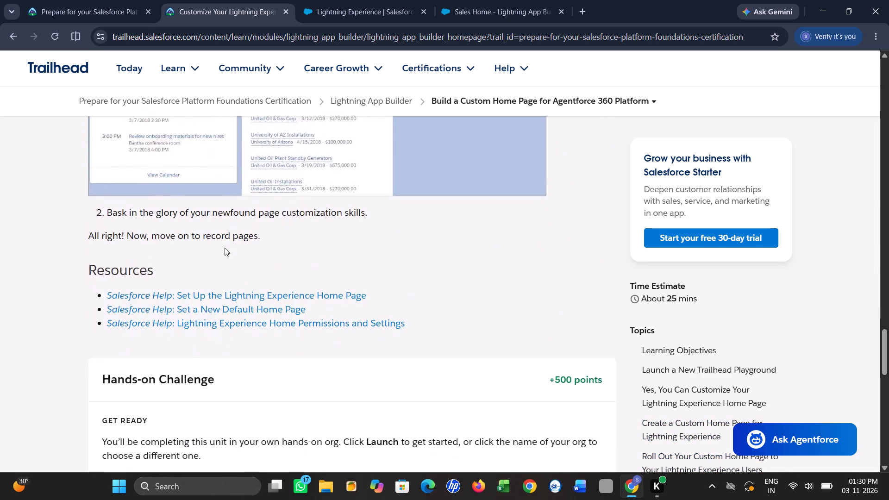
{"action": "scroll", "coordinate": [225, 248], "scroll_direction": "down", "scroll_amount": 2}
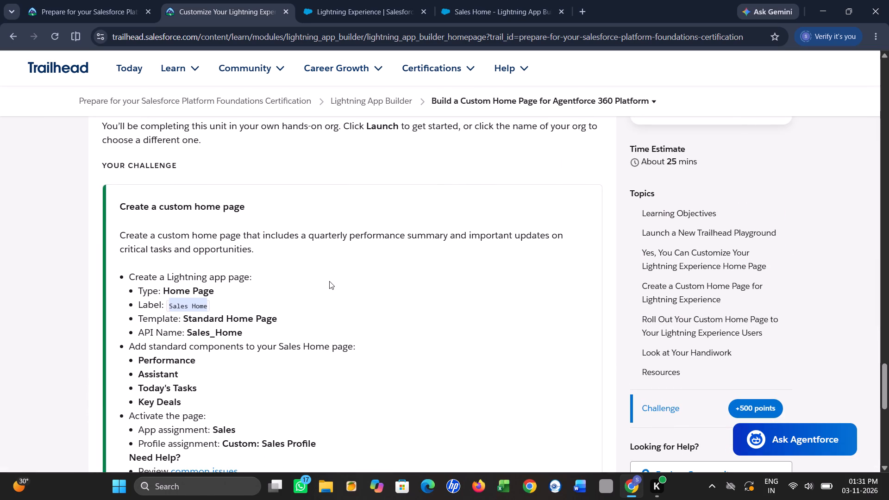
{"action": "scroll", "coordinate": [222, 162], "scroll_direction": "up", "scroll_amount": 7}
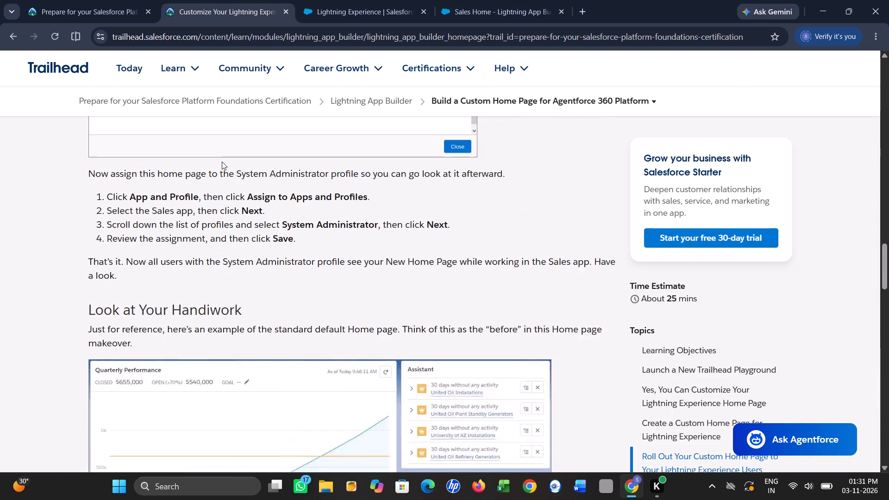
{"action": "scroll", "coordinate": [222, 162], "scroll_direction": "up", "scroll_amount": 4}
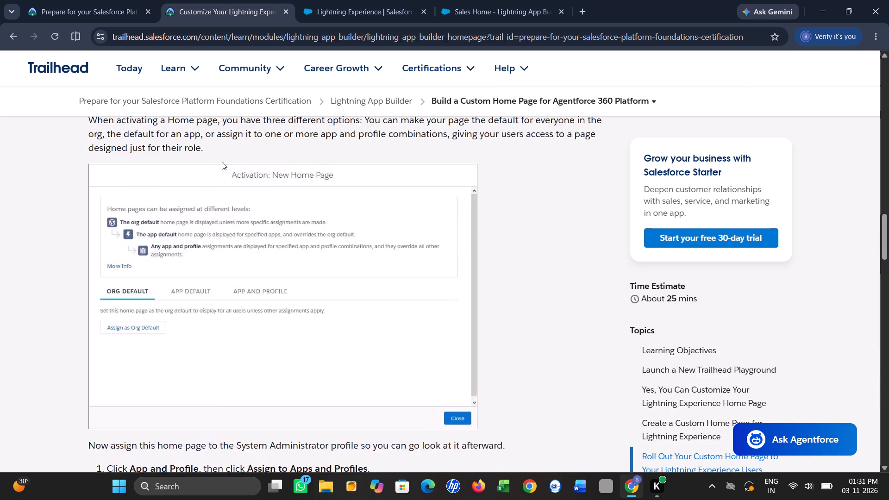
{"action": "scroll", "coordinate": [222, 162], "scroll_direction": "up", "scroll_amount": 5}
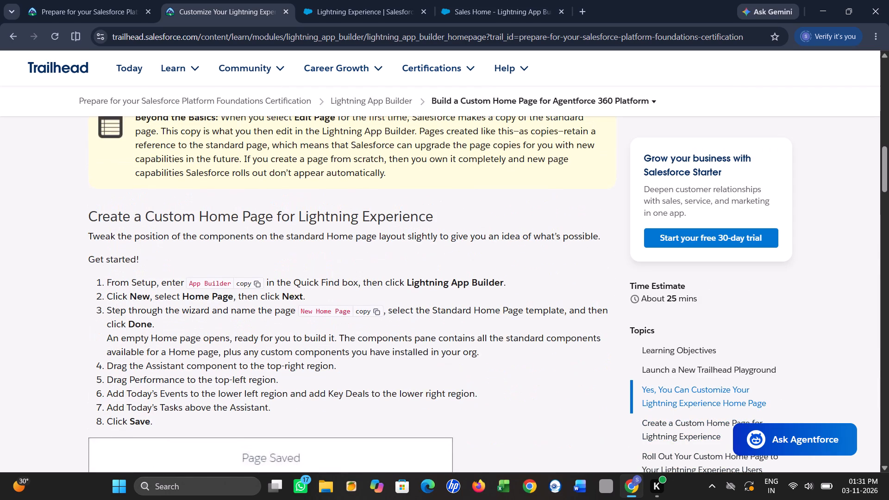
{"action": "scroll", "coordinate": [222, 162], "scroll_direction": "down", "scroll_amount": 3}
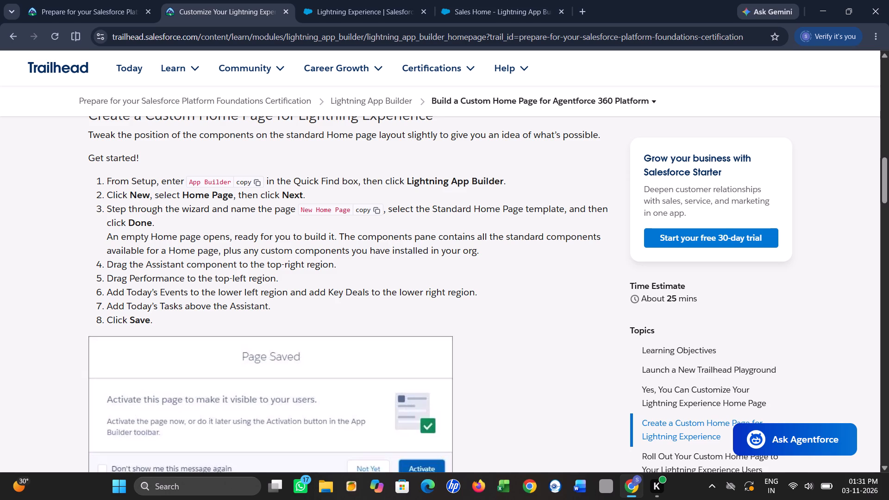
In the Sales Home page, place a single Assistant component in the layout's top-right region, deleting the duplicate copy.
{"action": "left_click", "coordinate": [503, 0]}
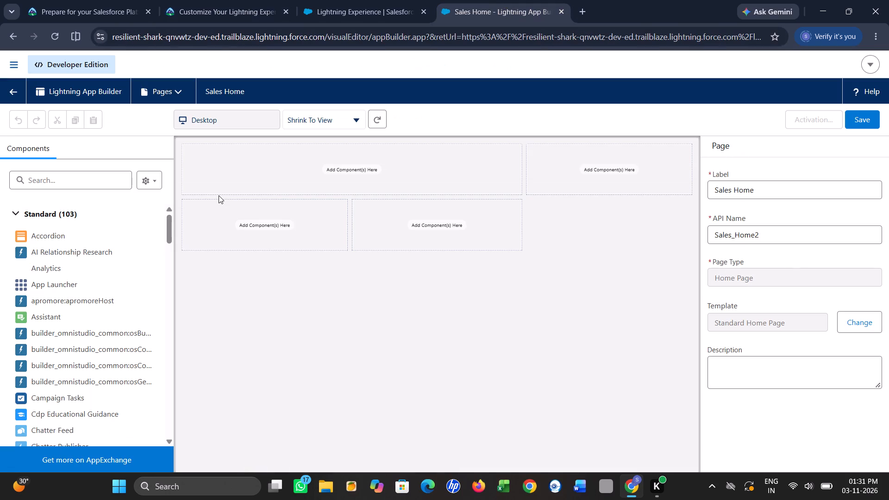
{"action": "left_click", "coordinate": [82, 183]}
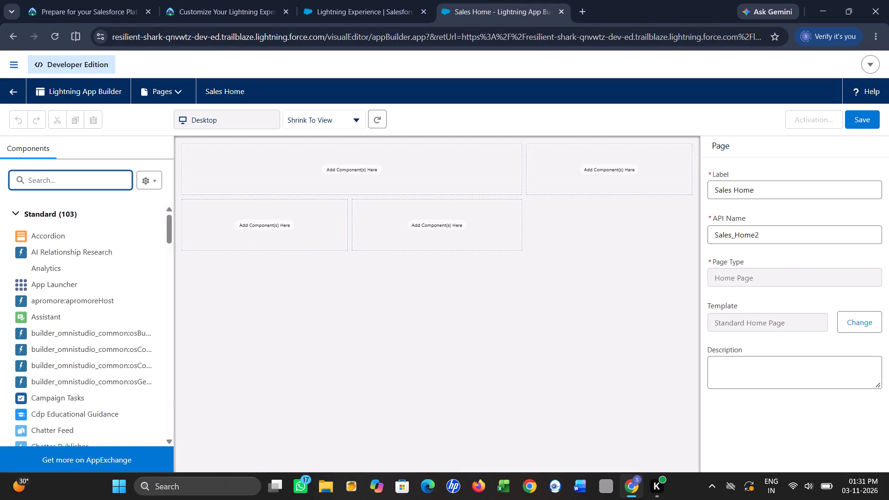
{"action": "type", "text": "ass"}
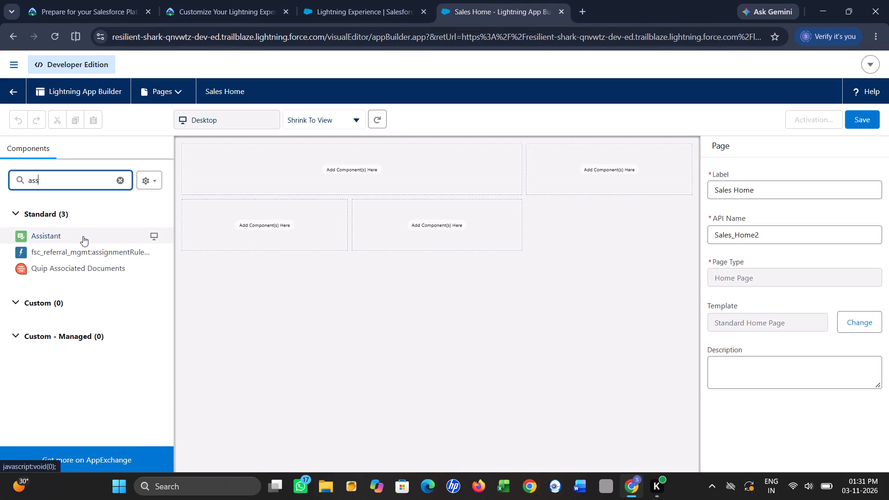
{"action": "left_click_drag", "start_coordinate": [83, 236], "coordinate": [457, 174]}
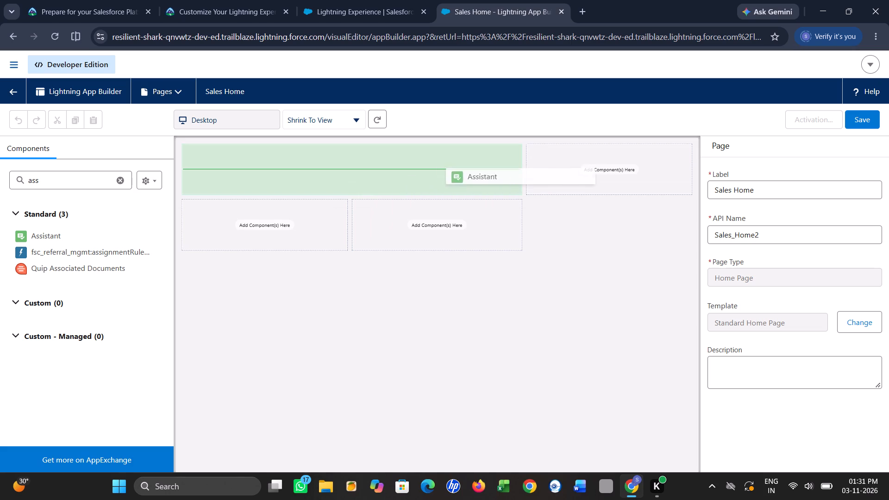
{"action": "left_click_drag", "start_coordinate": [457, 174], "coordinate": [535, 174]}
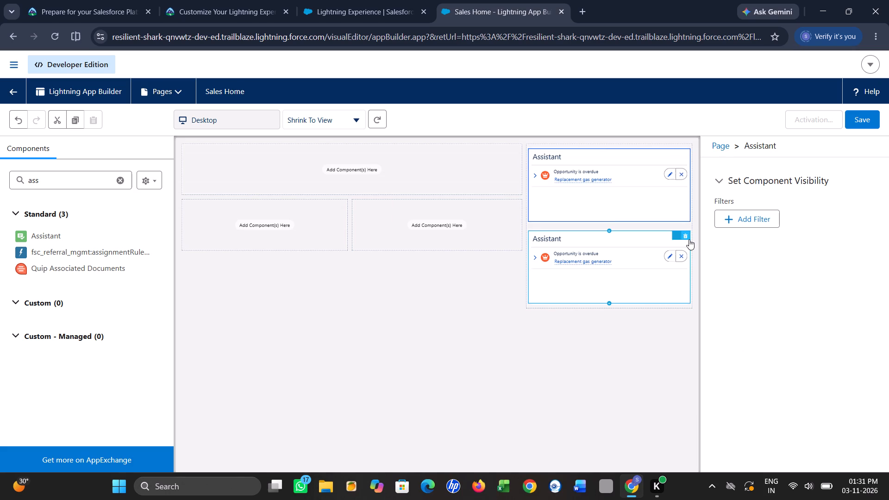
{"action": "left_click", "coordinate": [682, 233]}
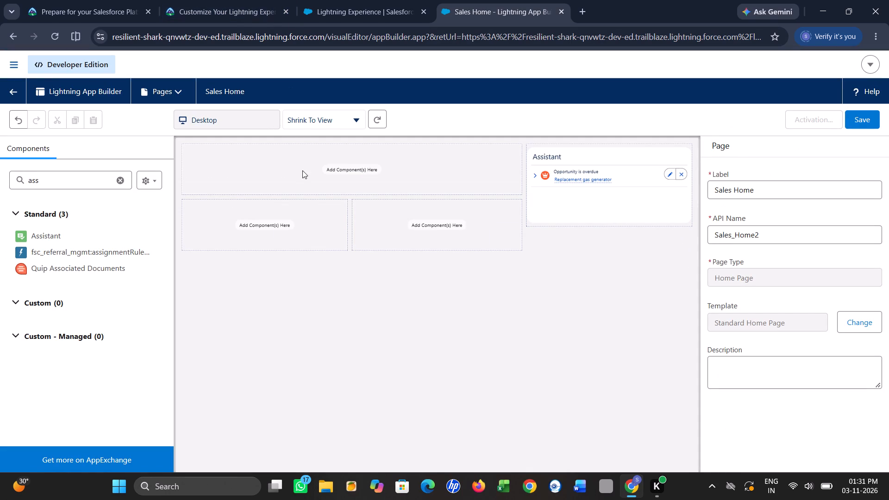
Place a single Performance component in the page layout's wide top-left region, deleting the extra copy from the lower-left region.
{"action": "left_click", "coordinate": [120, 179]}
{"action": "type", "text": "per"}
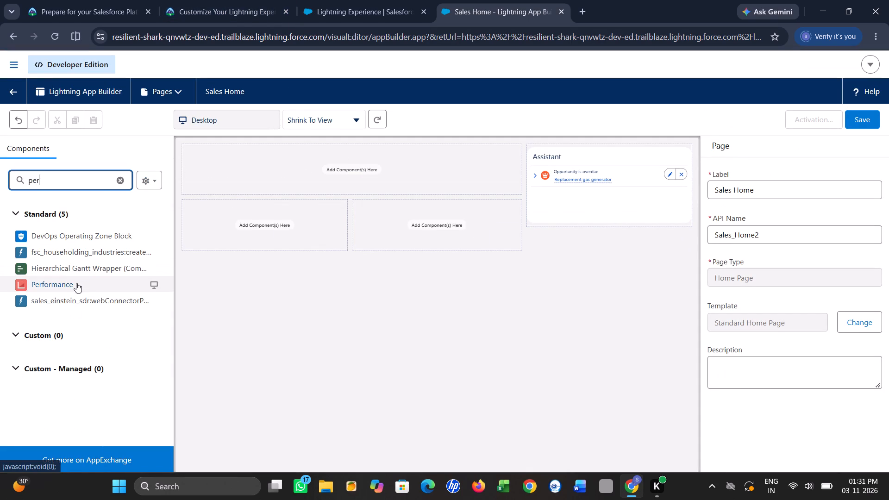
{"action": "left_click_drag", "start_coordinate": [76, 283], "coordinate": [190, 207]}
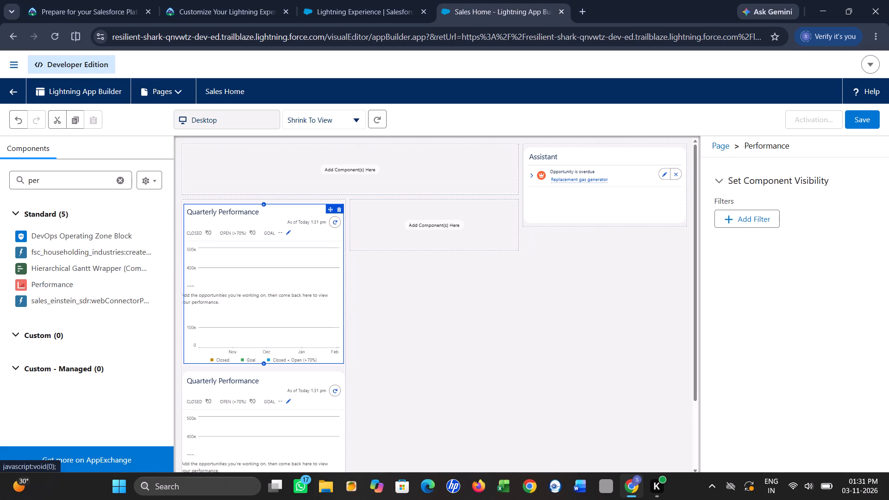
{"action": "left_click_drag", "start_coordinate": [278, 233], "coordinate": [279, 200]}
{"action": "left_click_drag", "start_coordinate": [265, 225], "coordinate": [275, 167]}
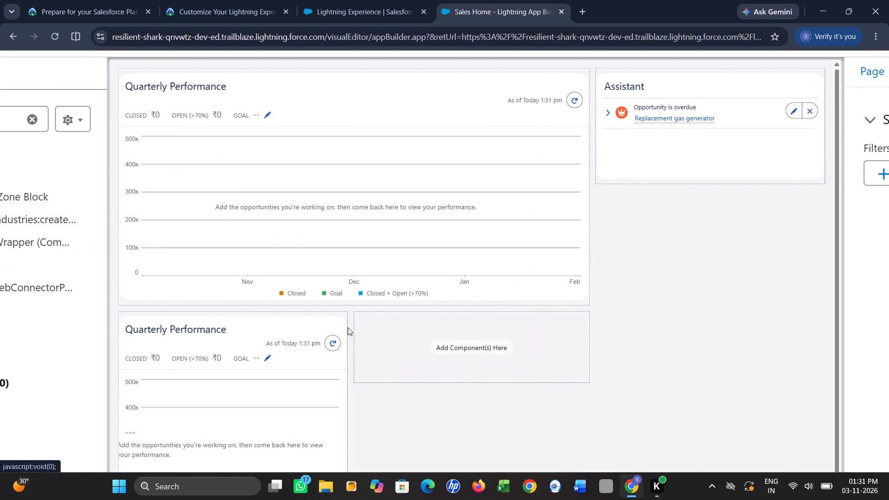
{"action": "left_click", "coordinate": [337, 325]}
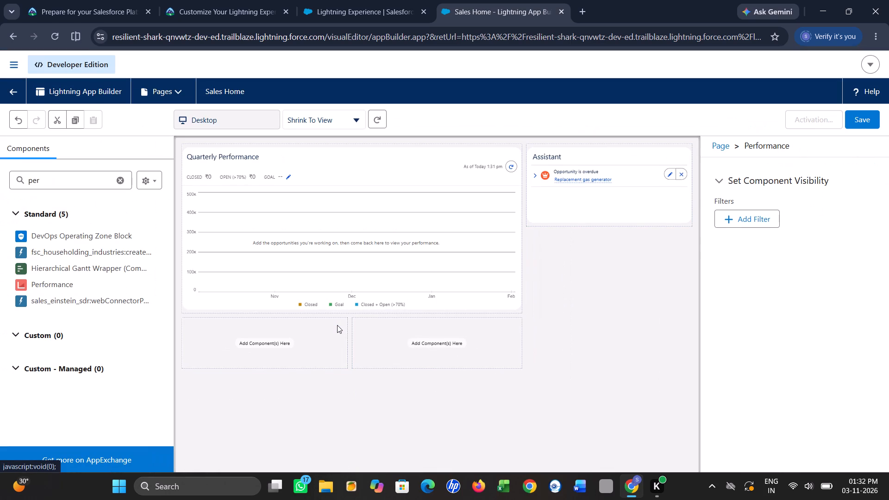
Check the Trailhead placement instructions, and add a single Today's Events component to the page layout's lower-left region, deleting the duplicate copy.
{"action": "left_click", "coordinate": [218, 0]}
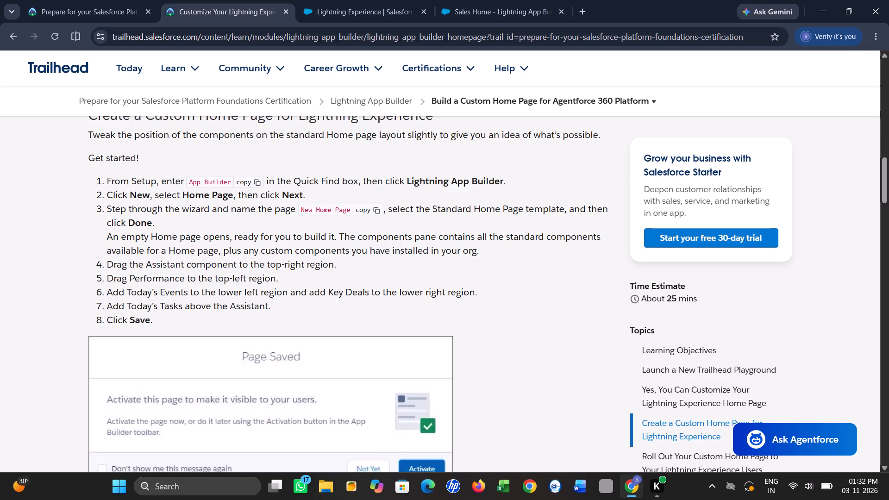
{"action": "left_click", "coordinate": [474, 0]}
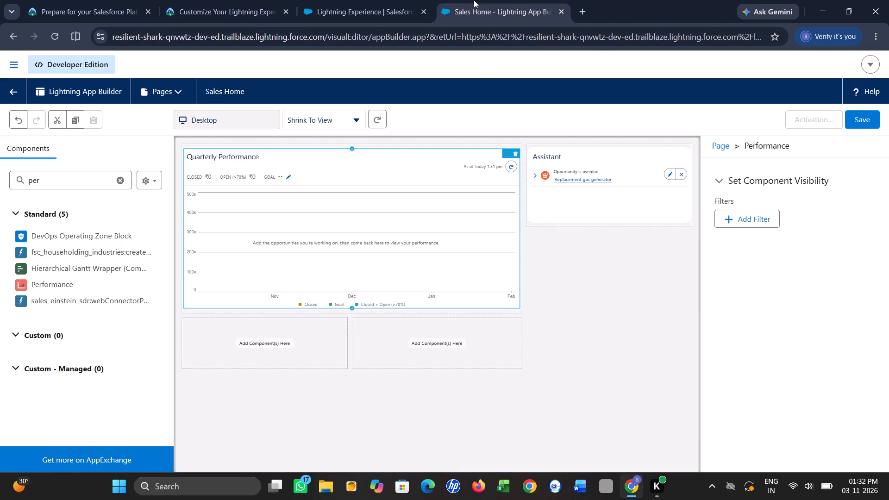
{"action": "left_click", "coordinate": [119, 184]}
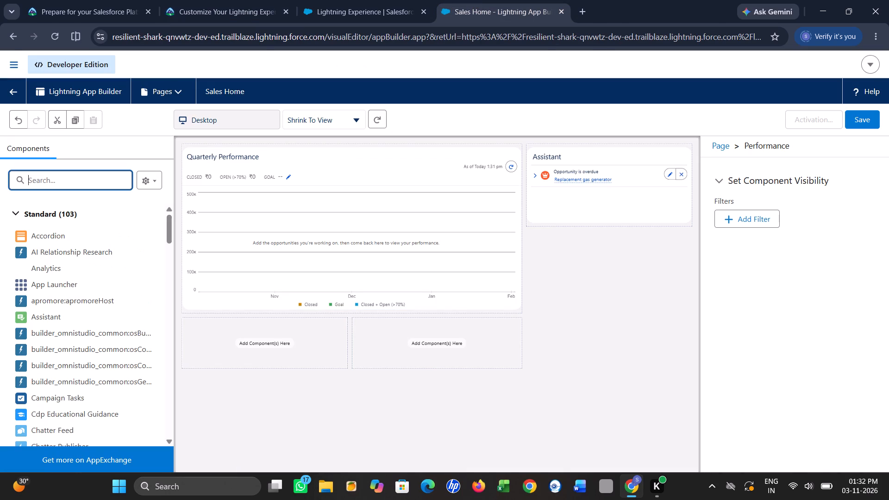
{"action": "type", "text": "today"}
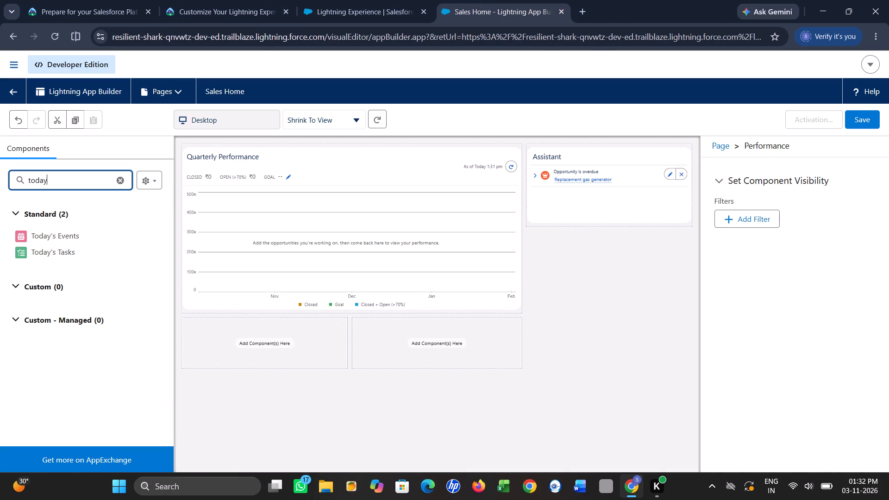
{"action": "left_click_drag", "start_coordinate": [95, 235], "coordinate": [187, 293]}
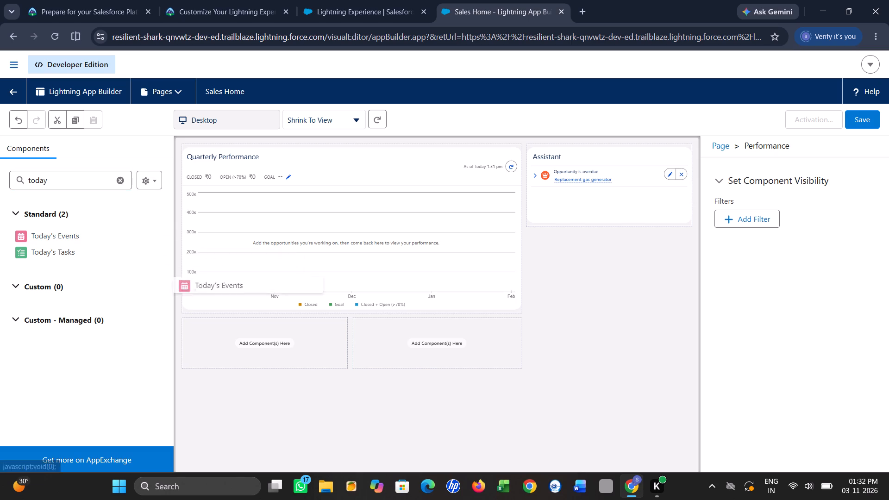
{"action": "left_click_drag", "start_coordinate": [187, 293], "coordinate": [202, 341]}
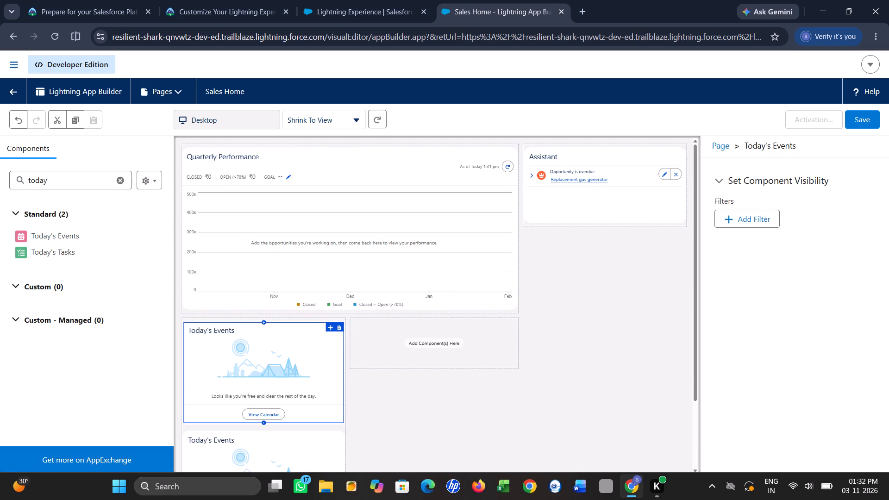
{"action": "scroll", "coordinate": [277, 362], "scroll_direction": "down", "scroll_amount": 1}
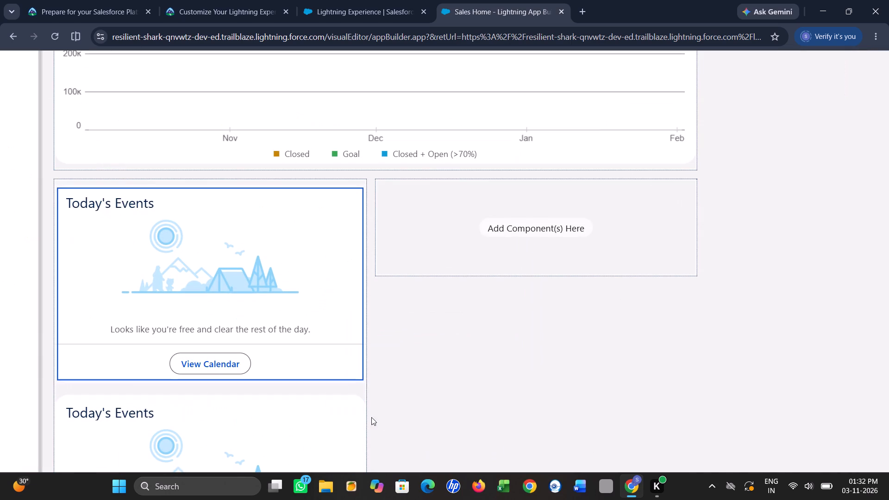
{"action": "left_click", "coordinate": [355, 406]}
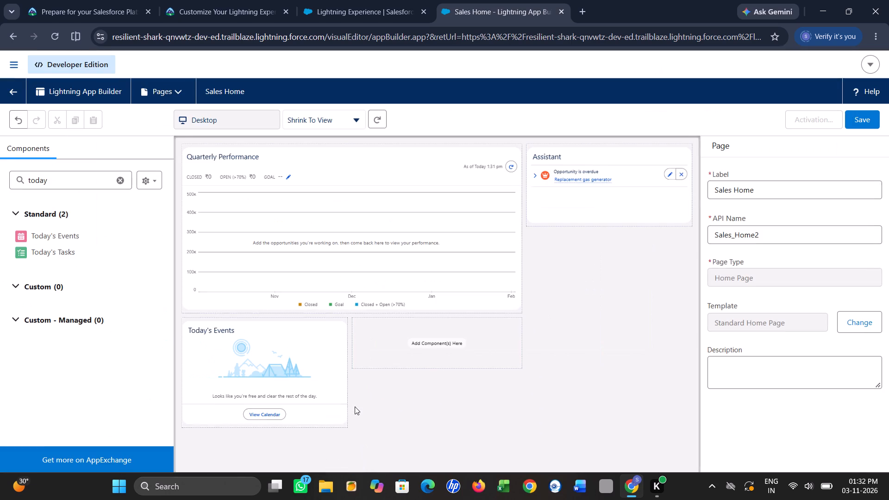
Switch to the Trailhead instructions to check which component to add next and in which region.
{"action": "left_click", "coordinate": [227, 0]}
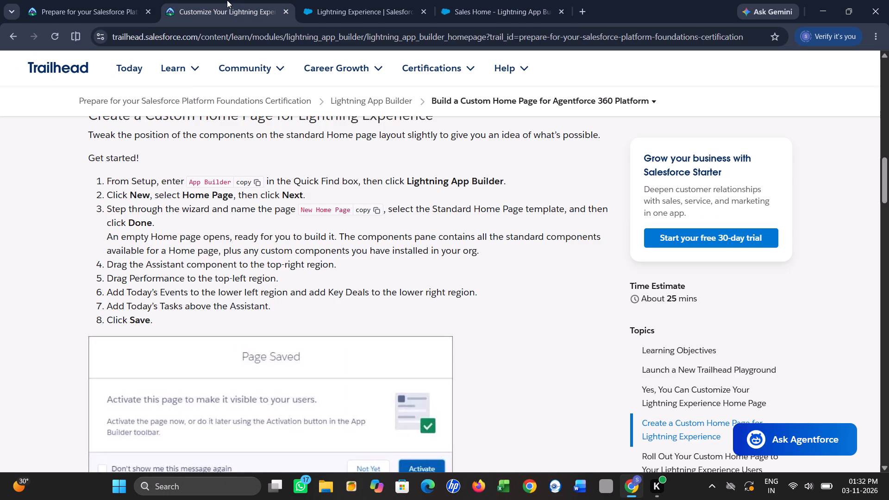
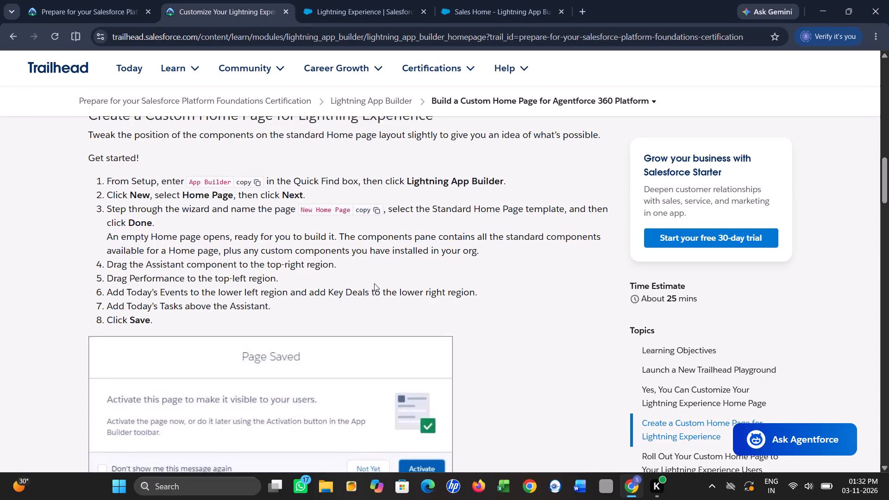
In the Sales Home page, place a single Key Deals component in the layout's lower-right region, deleting the duplicate copy.
{"action": "left_click", "coordinate": [476, 0]}
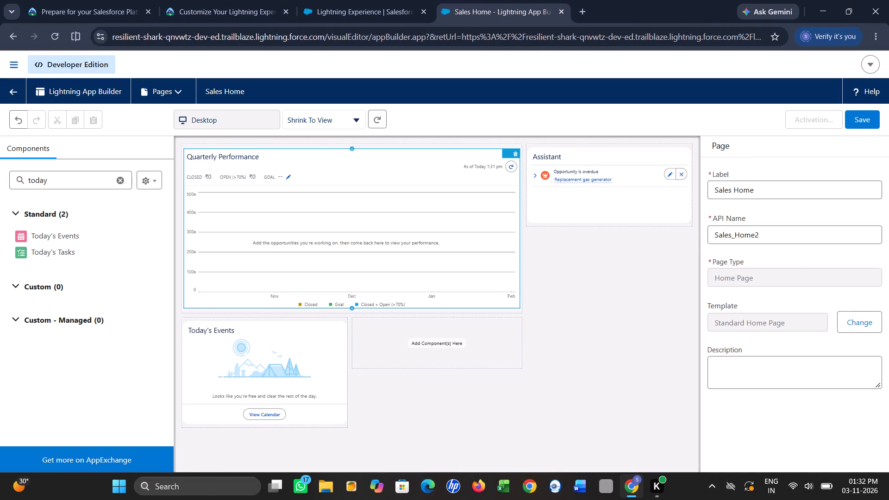
{"action": "left_click", "coordinate": [119, 182]}
{"action": "type", "text": "key"}
{"action": "left_click_drag", "start_coordinate": [84, 237], "coordinate": [420, 335]}
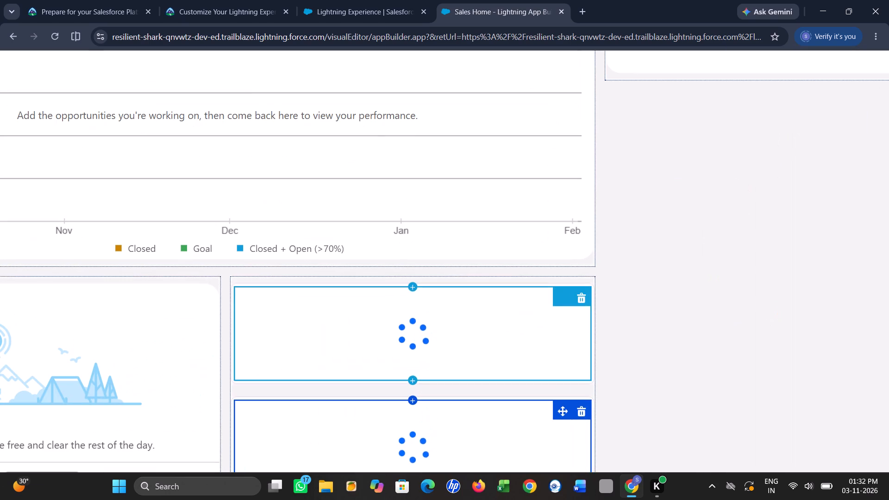
{"action": "left_click", "coordinate": [578, 411]}
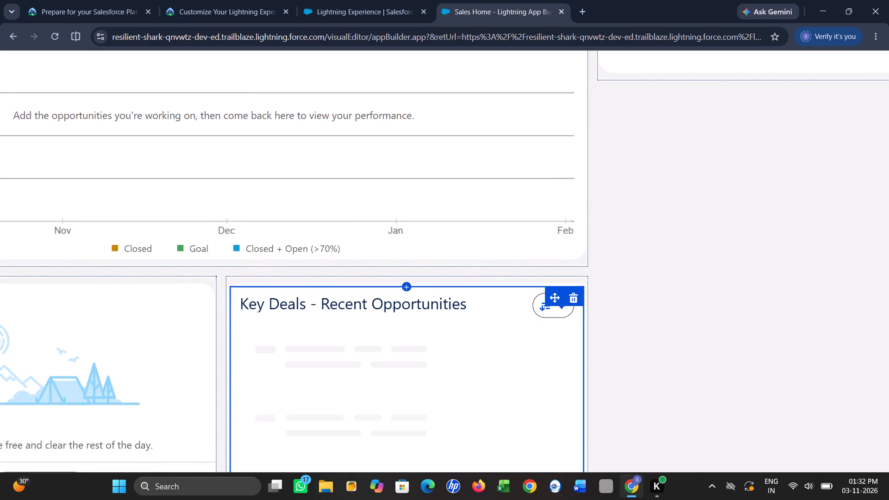
{"action": "left_click", "coordinate": [603, 325]}
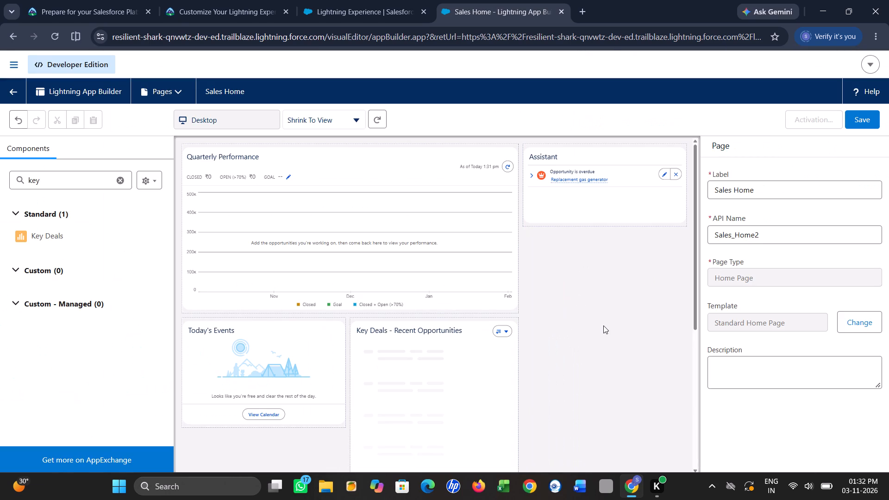
{"action": "scroll", "coordinate": [603, 325], "scroll_direction": "down", "scroll_amount": 2}
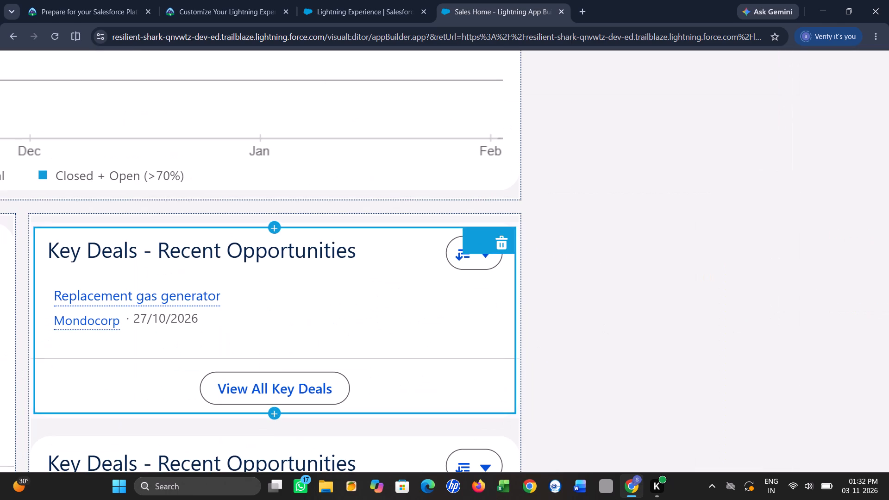
{"action": "left_click", "coordinate": [485, 362]}
{"action": "scroll", "coordinate": [485, 362], "scroll_direction": "down", "scroll_amount": 1}
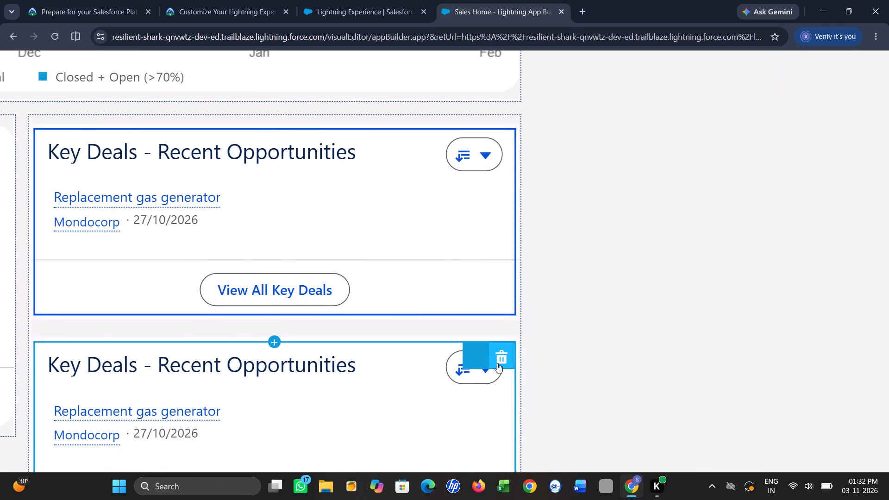
{"action": "left_click", "coordinate": [500, 361]}
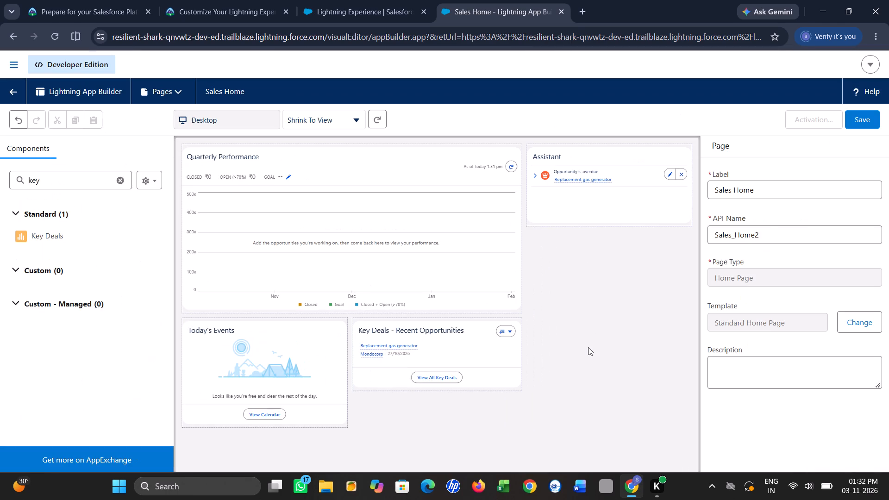
Review the Trailhead instructions on saving and activating the page, and the challenge's list of required components and assignments.
{"action": "left_click", "coordinate": [213, 0]}
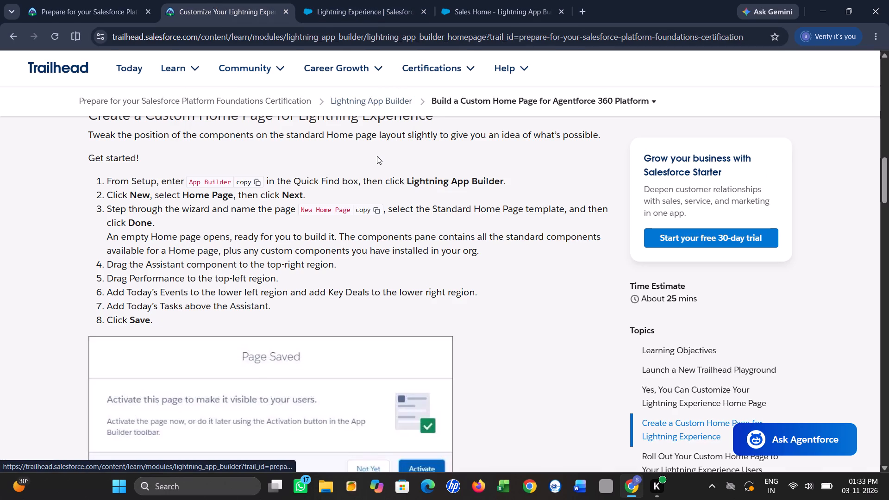
{"action": "scroll", "coordinate": [377, 156], "scroll_direction": "down", "scroll_amount": 2}
{"action": "left_click", "coordinate": [495, 0]}
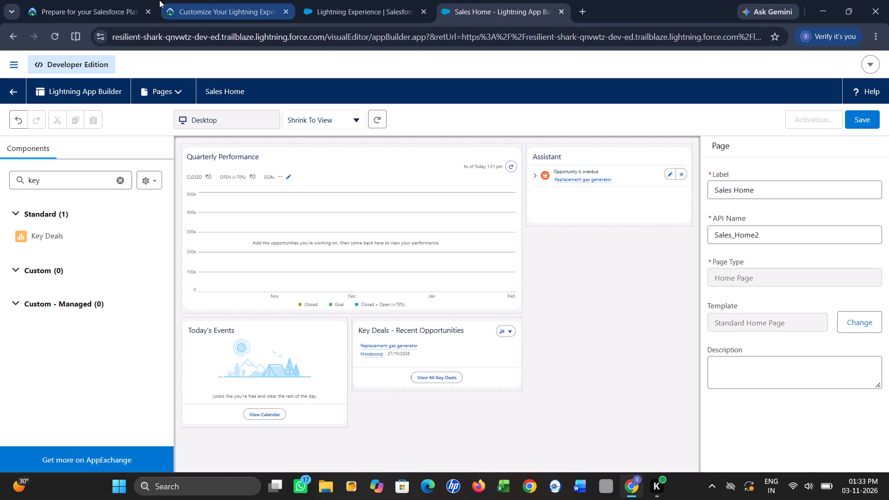
{"action": "left_click", "coordinate": [218, 0]}
{"action": "scroll", "coordinate": [57, 297], "scroll_direction": "down", "scroll_amount": 2}
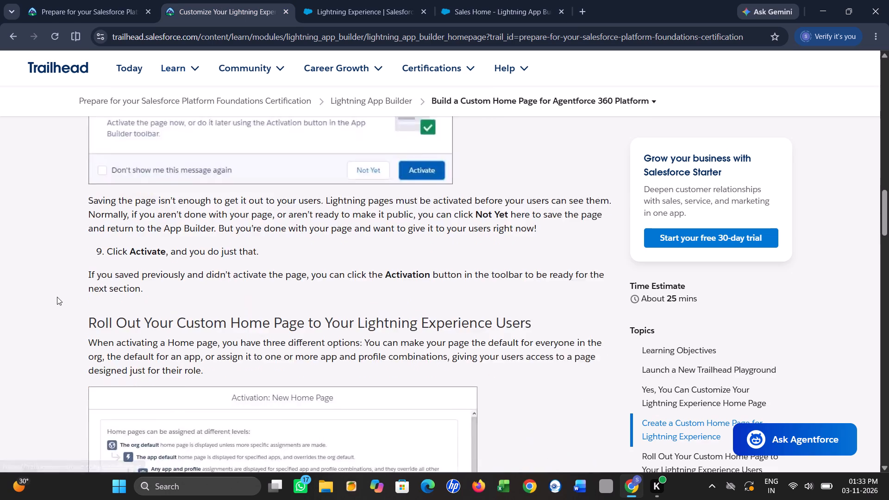
{"action": "scroll", "coordinate": [57, 297], "scroll_direction": "down", "scroll_amount": 7}
{"action": "scroll", "coordinate": [57, 297], "scroll_direction": "up", "scroll_amount": 4}
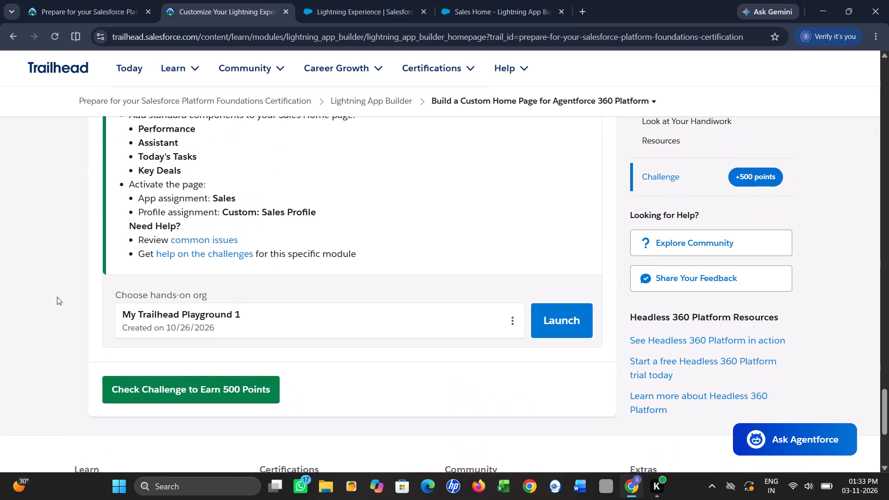
{"action": "scroll", "coordinate": [57, 297], "scroll_direction": "up", "scroll_amount": 1}
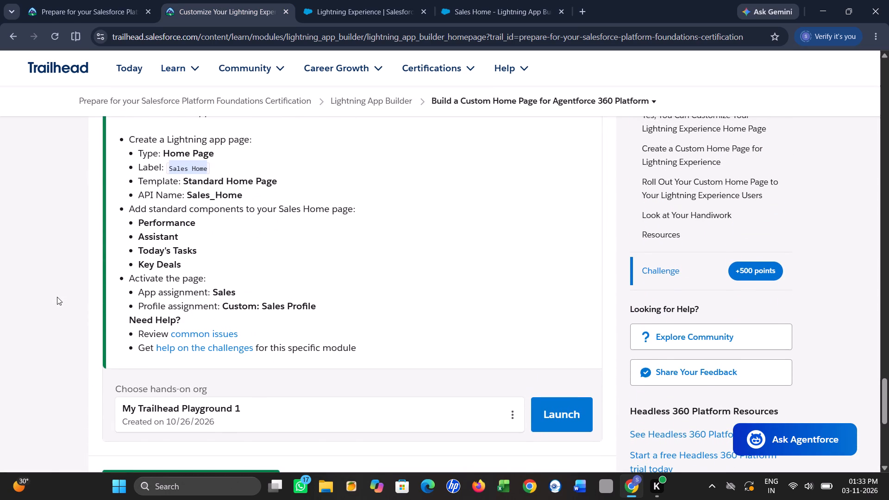
{"action": "scroll", "coordinate": [57, 297], "scroll_direction": "up", "scroll_amount": 11}
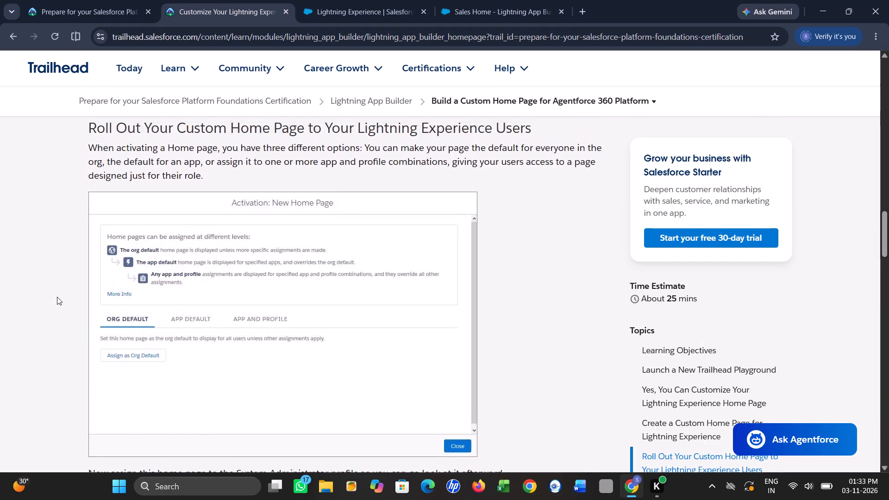
{"action": "scroll", "coordinate": [57, 297], "scroll_direction": "down", "scroll_amount": 1}
{"action": "scroll", "coordinate": [57, 297], "scroll_direction": "up", "scroll_amount": 4}
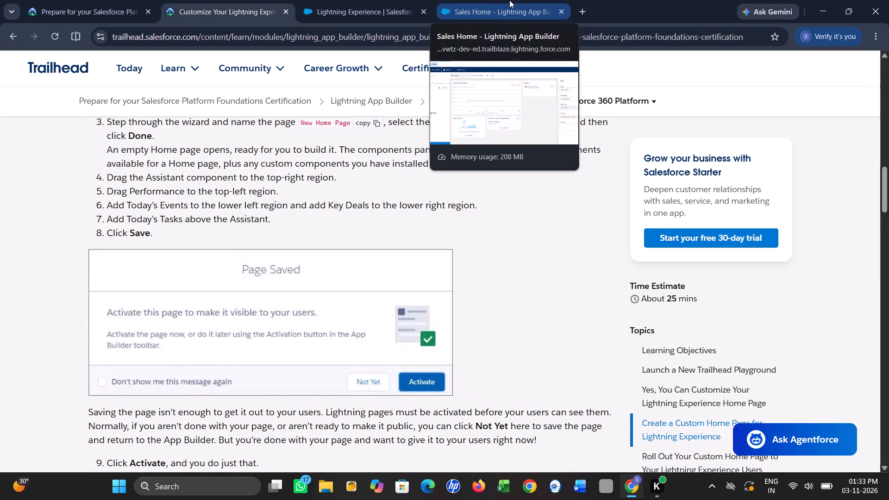
Return to the Lightning App Builder and save the Sales Home page.
{"action": "left_click", "coordinate": [509, 0]}
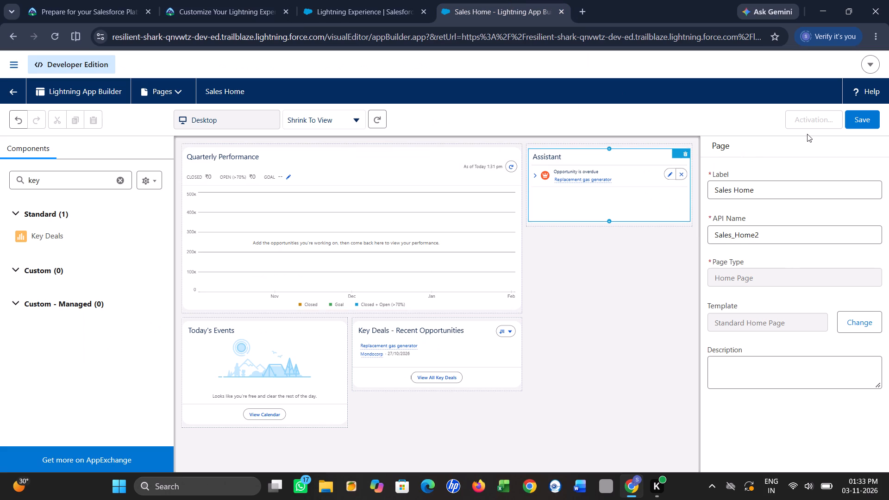
{"action": "left_click", "coordinate": [861, 123]}
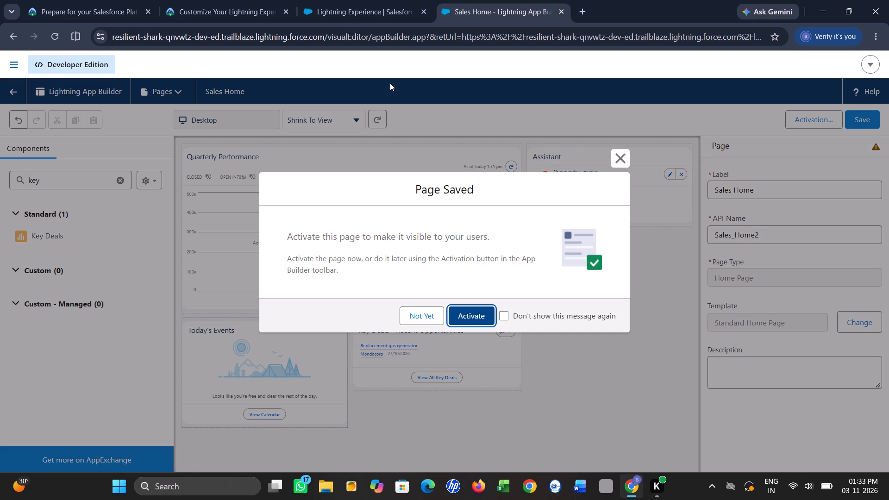
Recheck the Trailhead challenge requirements for the page's label, API name, template, components and activation assignments.
{"action": "left_click", "coordinate": [228, 0]}
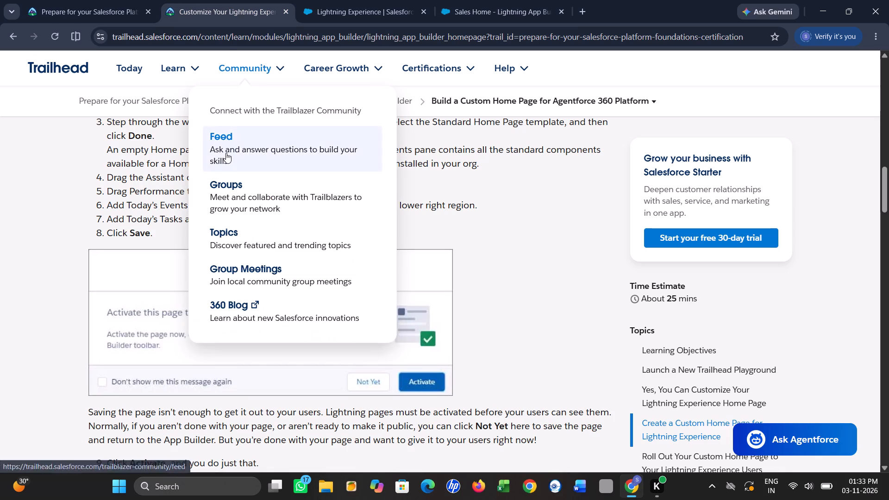
{"action": "scroll", "coordinate": [82, 202], "scroll_direction": "up", "scroll_amount": 2}
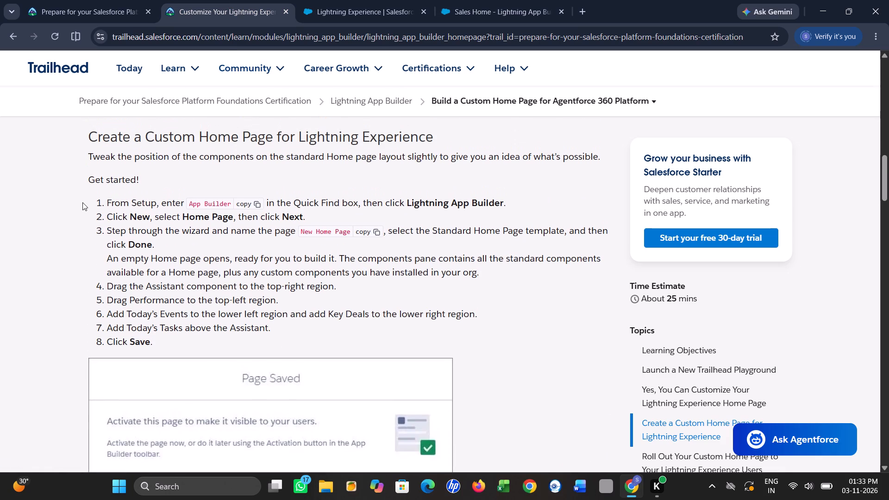
{"action": "scroll", "coordinate": [82, 202], "scroll_direction": "down", "scroll_amount": 13}
{"action": "scroll", "coordinate": [82, 202], "scroll_direction": "up", "scroll_amount": 3}
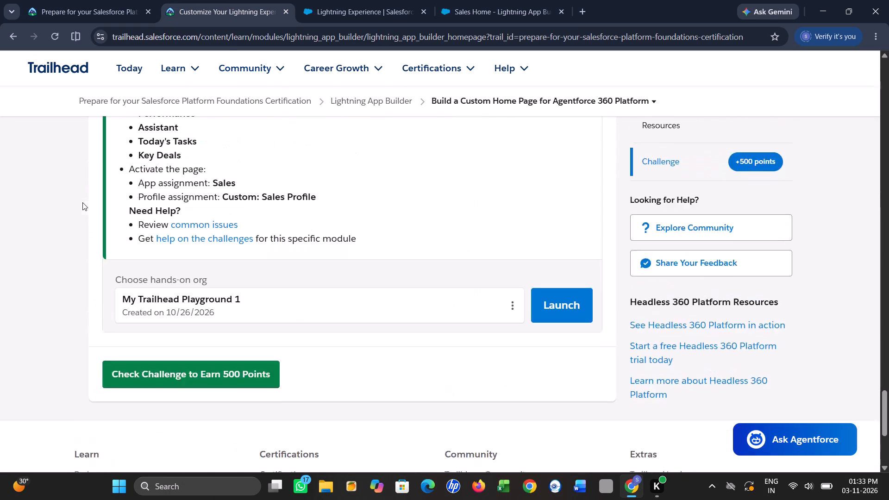
{"action": "scroll", "coordinate": [82, 202], "scroll_direction": "up", "scroll_amount": 2}
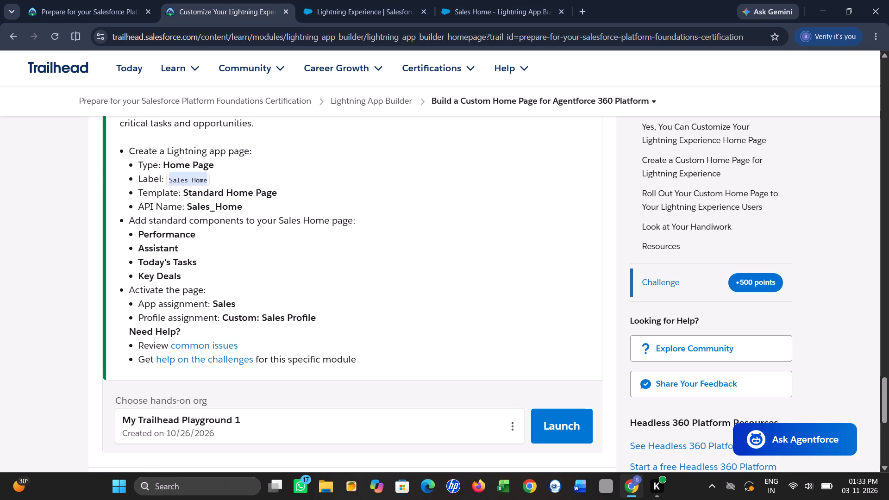
{"action": "left_click_drag", "start_coordinate": [188, 207], "coordinate": [244, 207]}
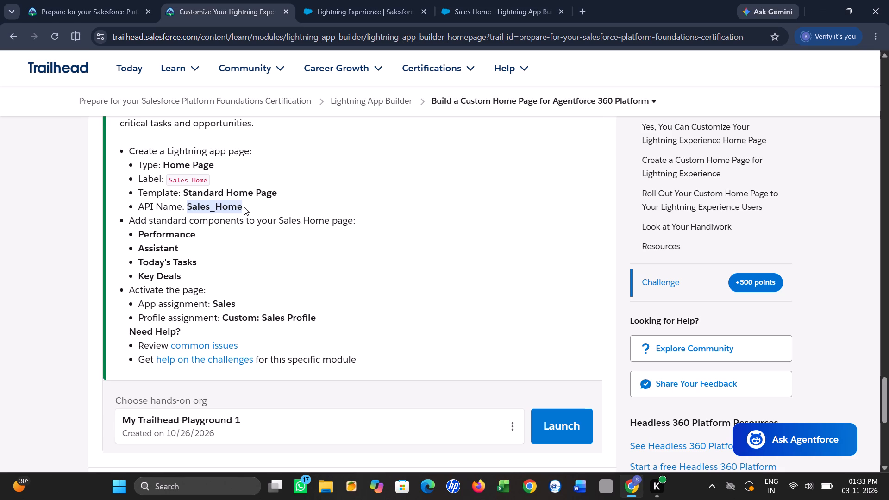
{"action": "scroll", "coordinate": [244, 207], "scroll_direction": "up", "scroll_amount": 1}
{"action": "left_click", "coordinate": [254, 234]}
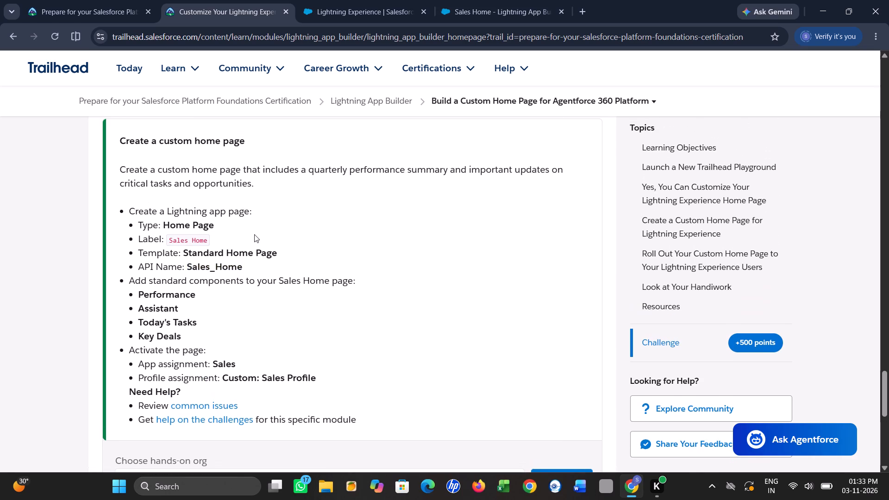
Read the Trailhead sections on rolling out the home page and compare the before and after example layouts.
{"action": "scroll", "coordinate": [254, 234], "scroll_direction": "up", "scroll_amount": 8}
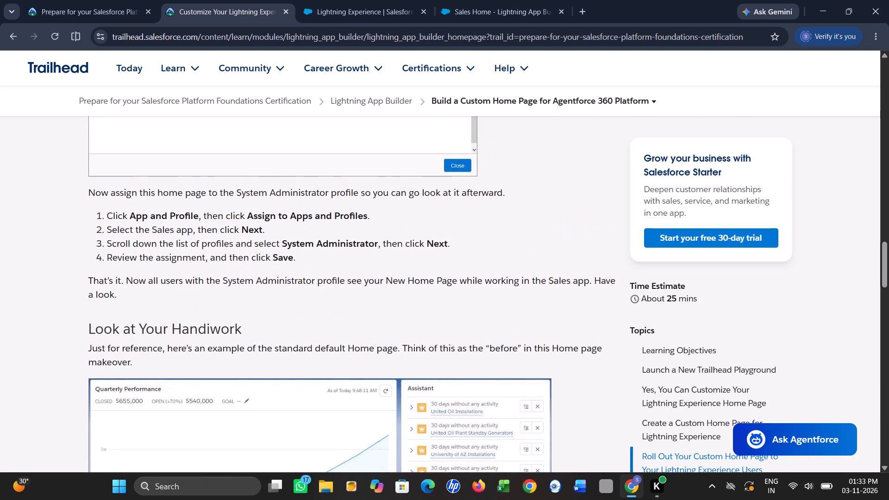
{"action": "scroll", "coordinate": [254, 234], "scroll_direction": "down", "scroll_amount": 2}
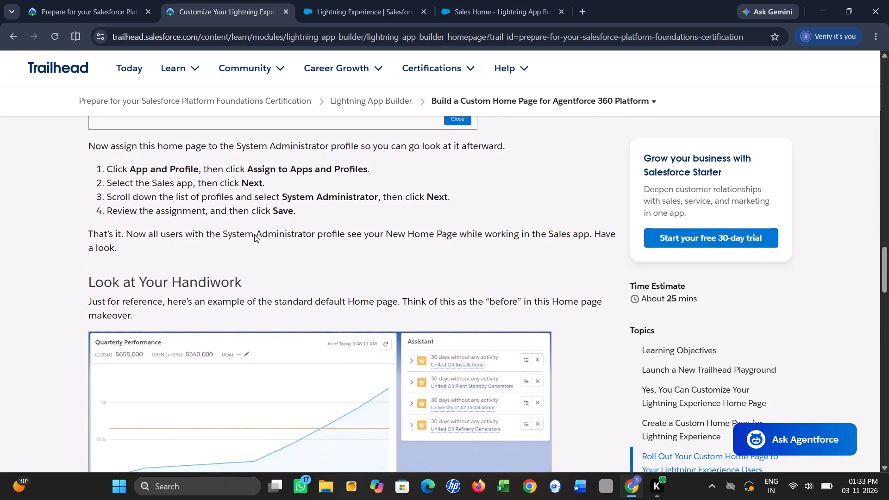
{"action": "scroll", "coordinate": [254, 234], "scroll_direction": "down", "scroll_amount": 3}
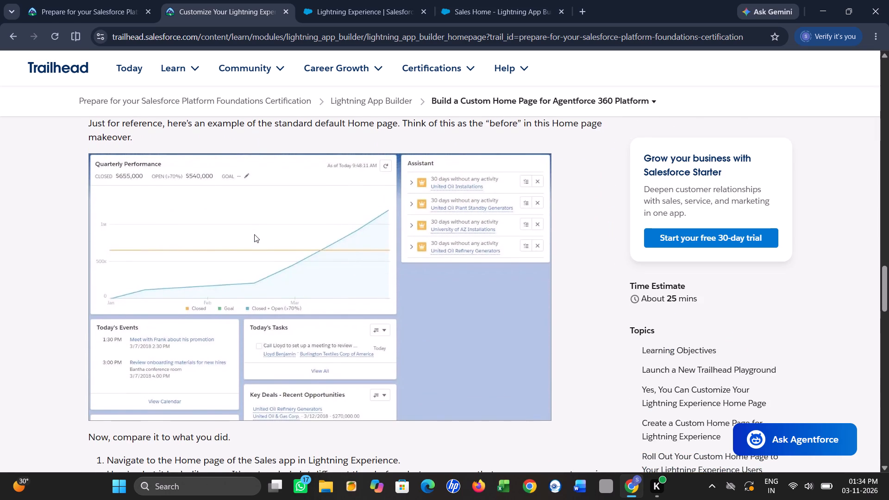
{"action": "scroll", "coordinate": [254, 234], "scroll_direction": "down", "scroll_amount": 3}
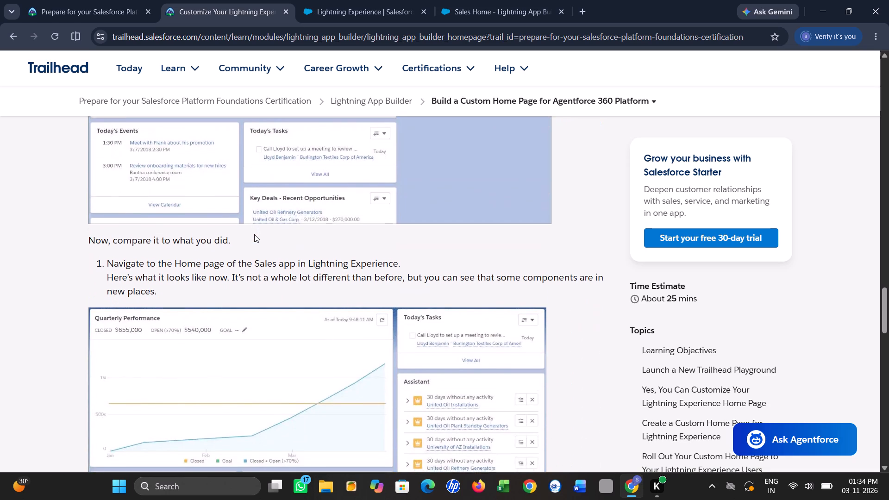
{"action": "scroll", "coordinate": [254, 234], "scroll_direction": "down", "scroll_amount": 3}
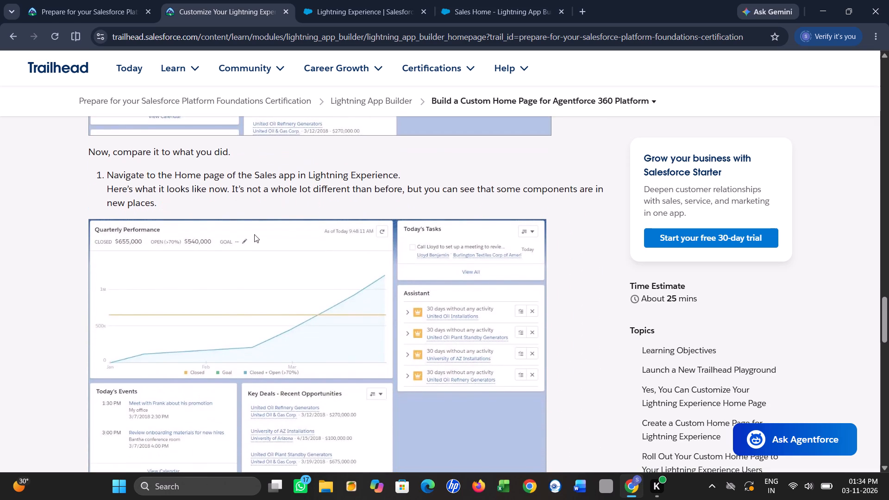
{"action": "scroll", "coordinate": [254, 234], "scroll_direction": "up", "scroll_amount": 8}
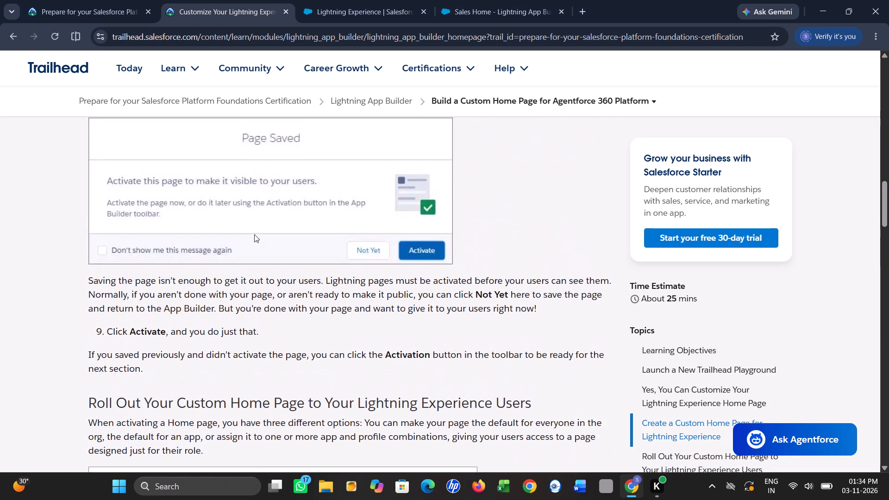
{"action": "scroll", "coordinate": [254, 234], "scroll_direction": "up", "scroll_amount": 1}
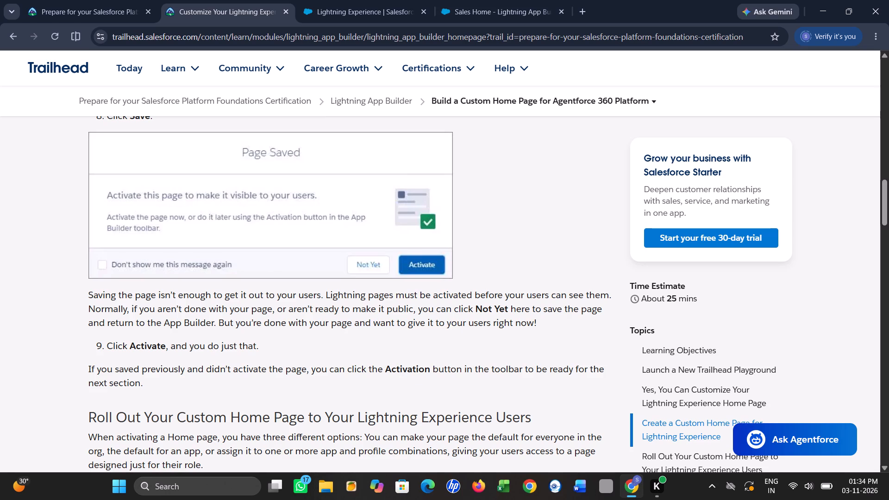
Return to the saved Sales Home page in the Lightning App Builder and open its activation settings.
{"action": "left_click", "coordinate": [507, 0]}
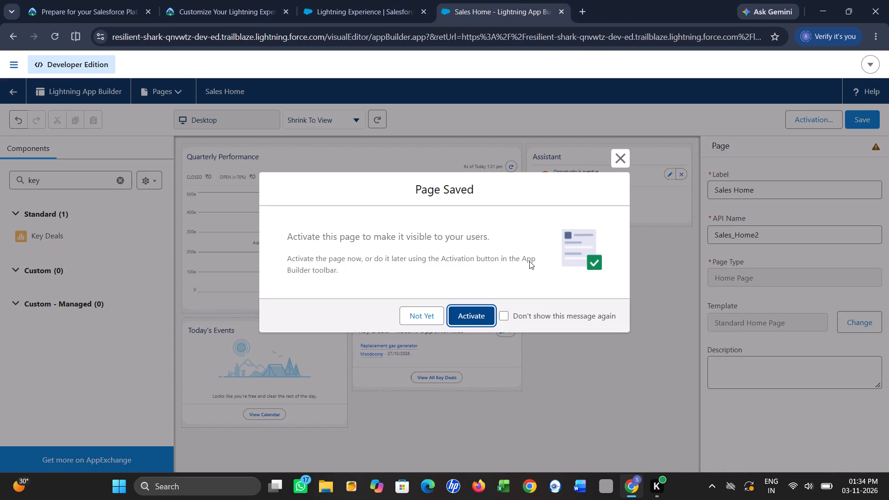
{"action": "left_click", "coordinate": [482, 313]}
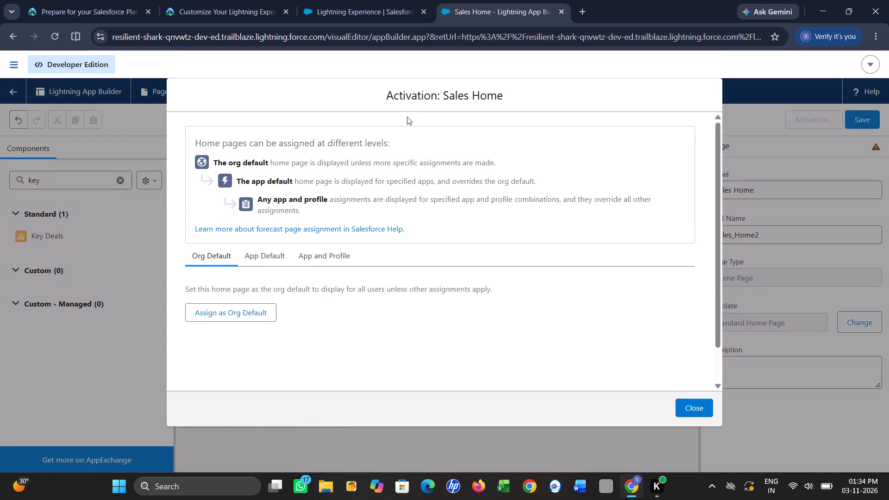
Read the Trailhead instructions for rolling out the home page, focusing on how to assign it by app and profile.
{"action": "left_click", "coordinate": [234, 0]}
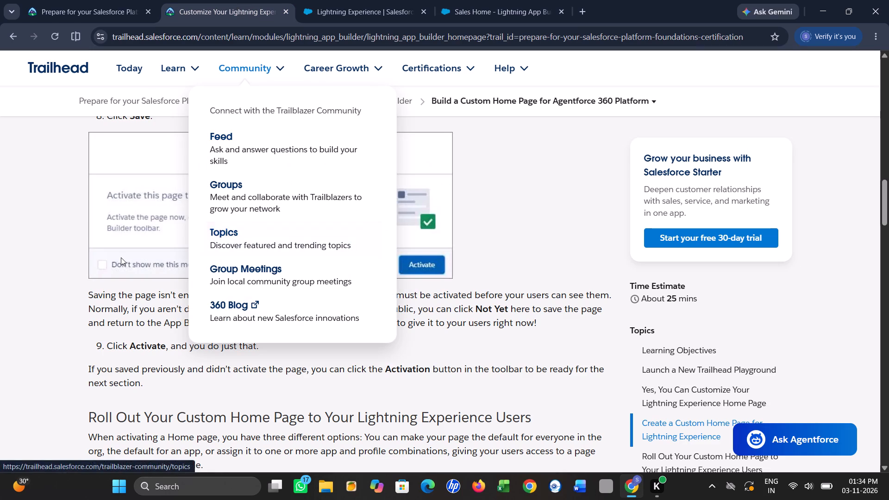
{"action": "scroll", "coordinate": [121, 257], "scroll_direction": "down", "scroll_amount": 4}
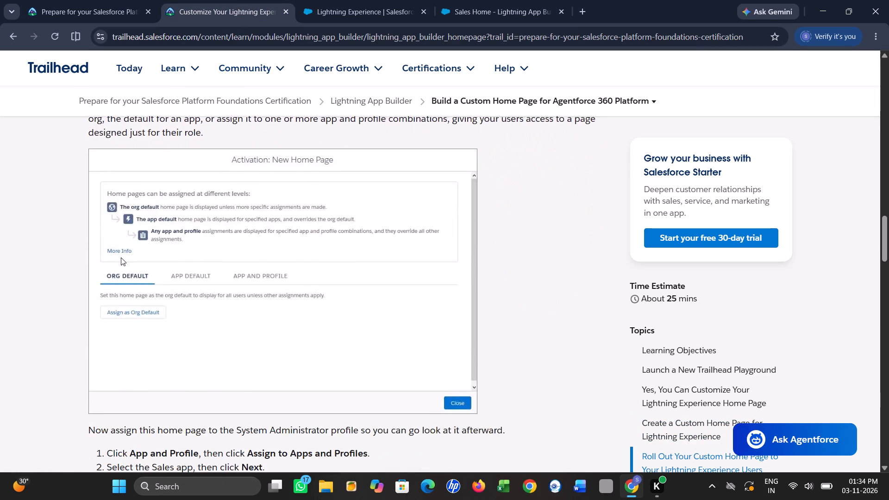
{"action": "scroll", "coordinate": [121, 257], "scroll_direction": "up", "scroll_amount": 2}
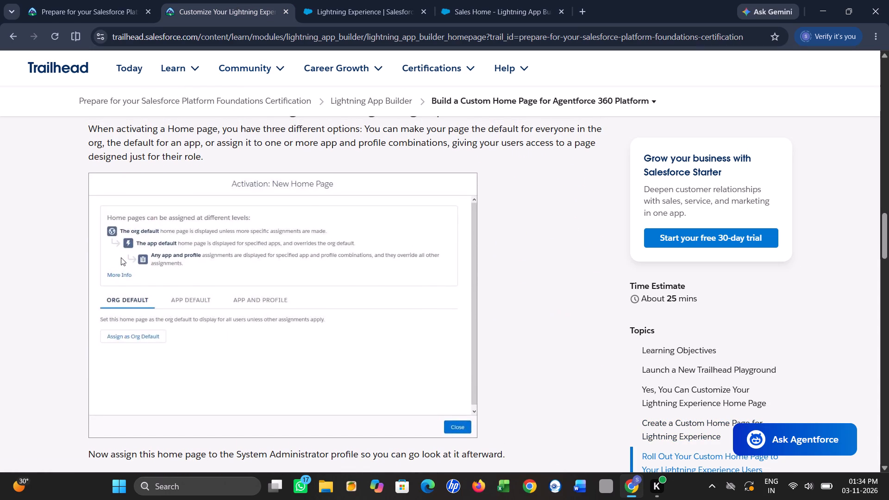
{"action": "scroll", "coordinate": [121, 257], "scroll_direction": "up", "scroll_amount": 1}
{"action": "scroll", "coordinate": [121, 257], "scroll_direction": "down", "scroll_amount": 2}
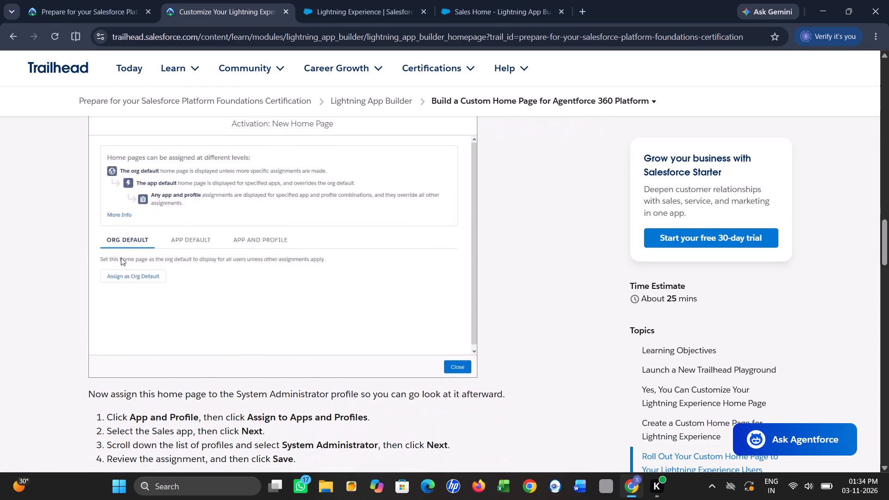
{"action": "scroll", "coordinate": [121, 257], "scroll_direction": "down", "scroll_amount": 1}
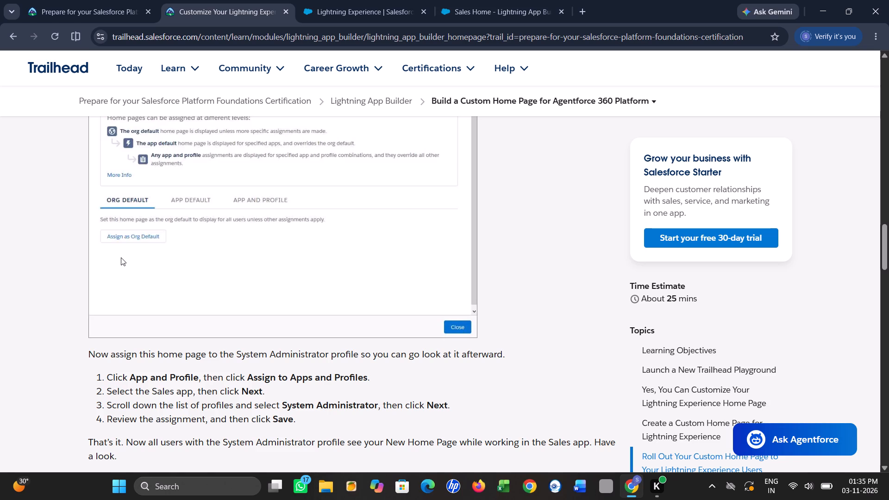
{"action": "scroll", "coordinate": [121, 257], "scroll_direction": "up", "scroll_amount": 3}
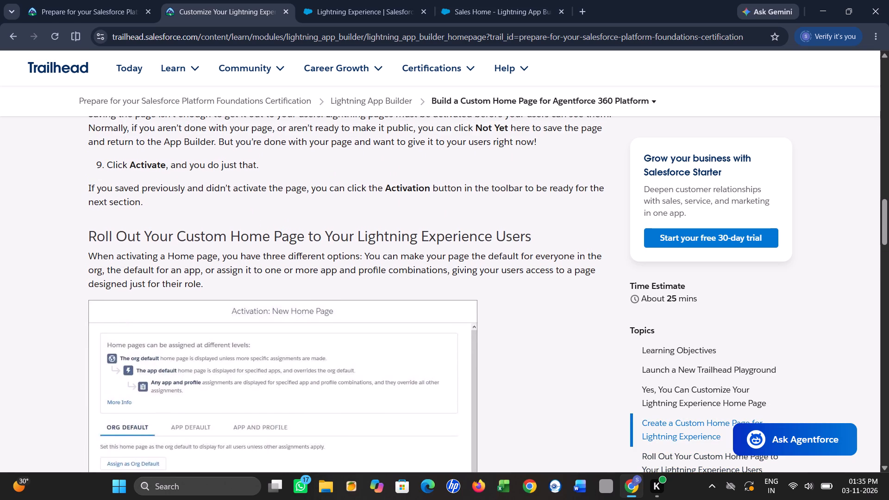
{"action": "scroll", "coordinate": [121, 257], "scroll_direction": "down", "scroll_amount": 1}
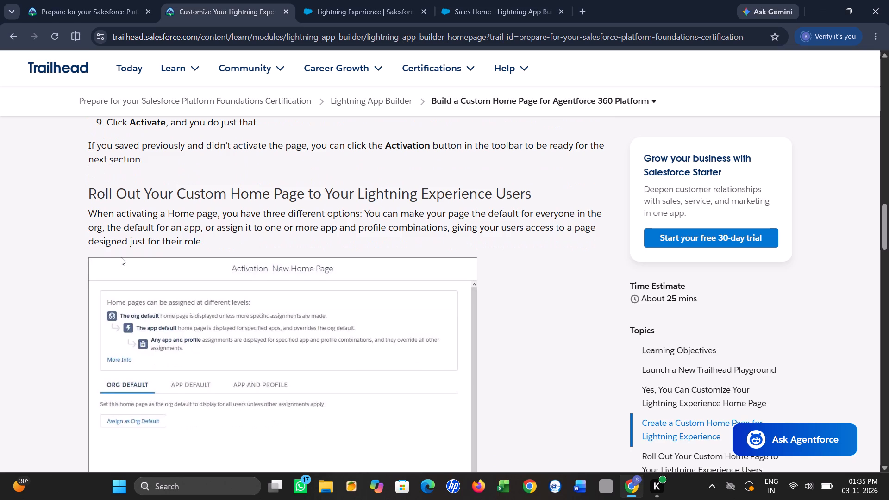
{"action": "scroll", "coordinate": [121, 257], "scroll_direction": "down", "scroll_amount": 2}
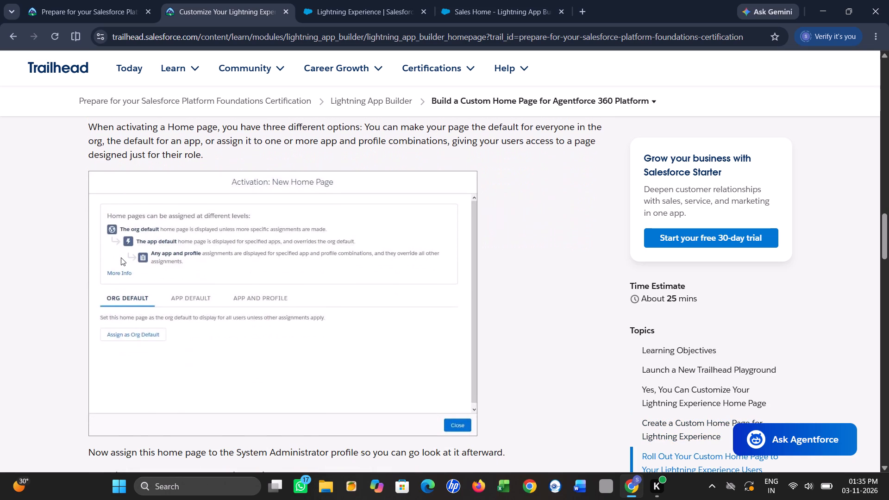
{"action": "scroll", "coordinate": [121, 257], "scroll_direction": "down", "scroll_amount": 3}
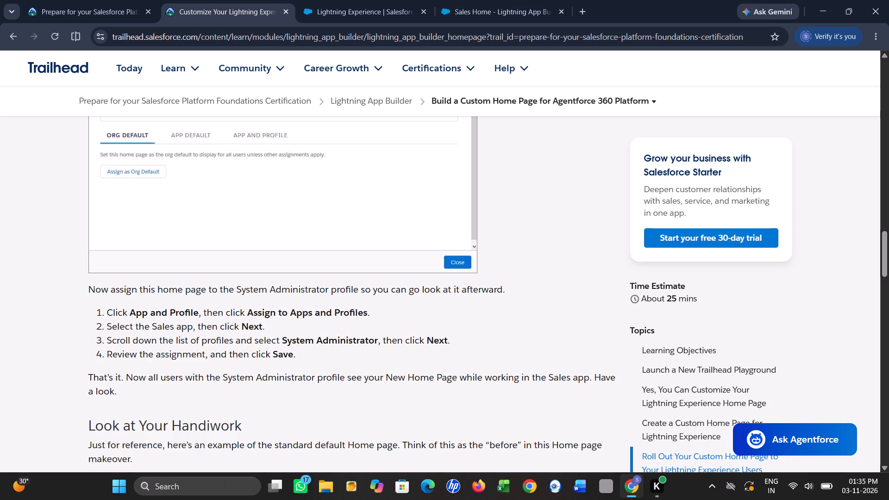
Start an app and profile assignment for the Sales Home page, choose the Sales app, and continue to profile selection.
{"action": "left_click", "coordinate": [493, 0]}
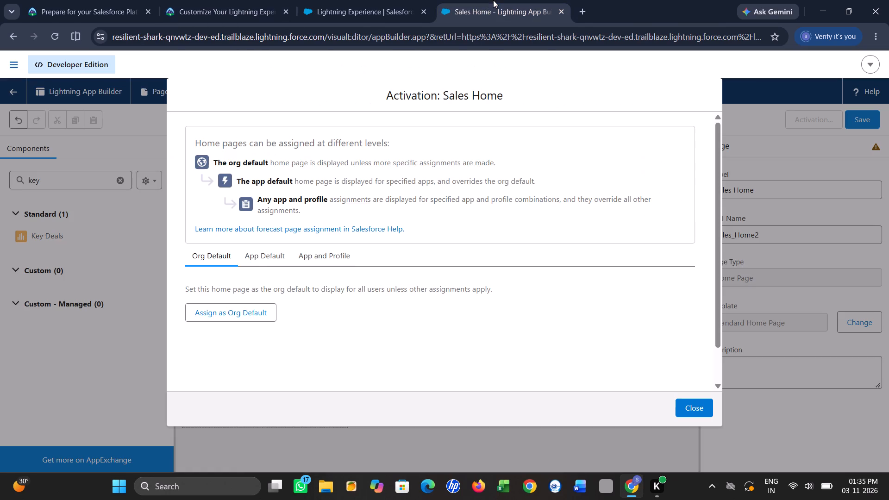
{"action": "left_click", "coordinate": [318, 254]}
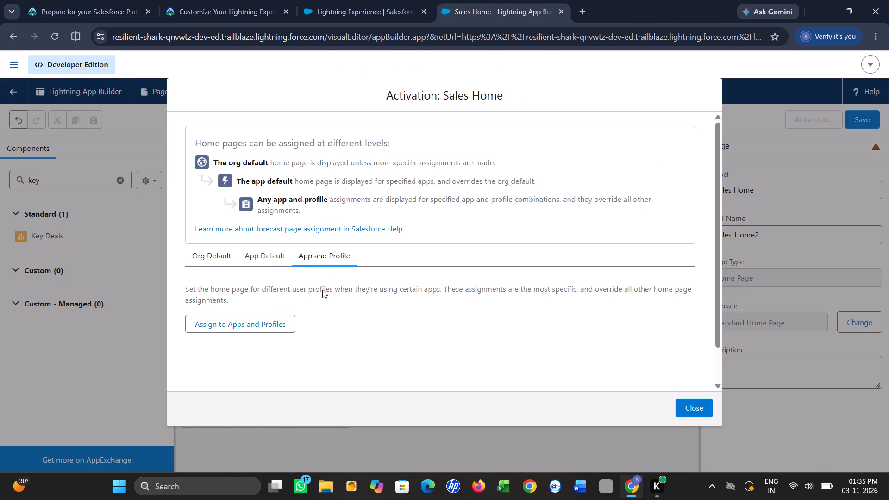
{"action": "left_click", "coordinate": [270, 323]}
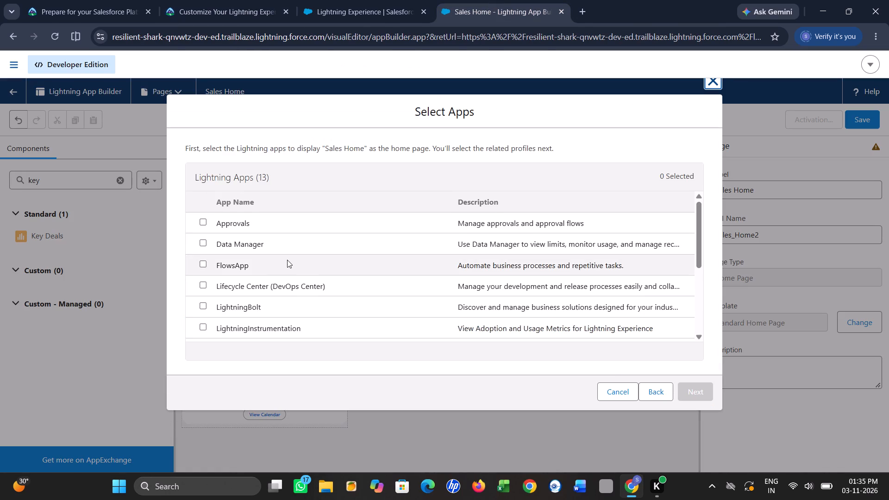
{"action": "scroll", "coordinate": [287, 260], "scroll_direction": "down", "scroll_amount": 2}
{"action": "left_click", "coordinate": [198, 251]}
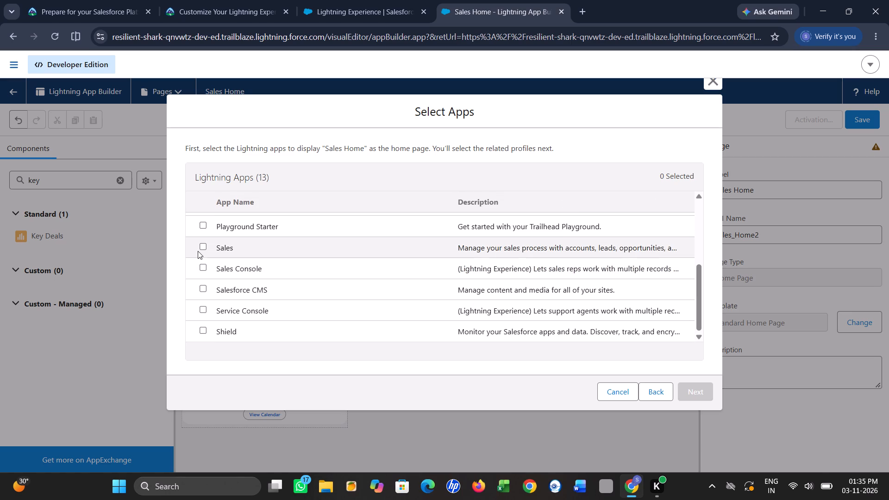
{"action": "left_click", "coordinate": [202, 244]}
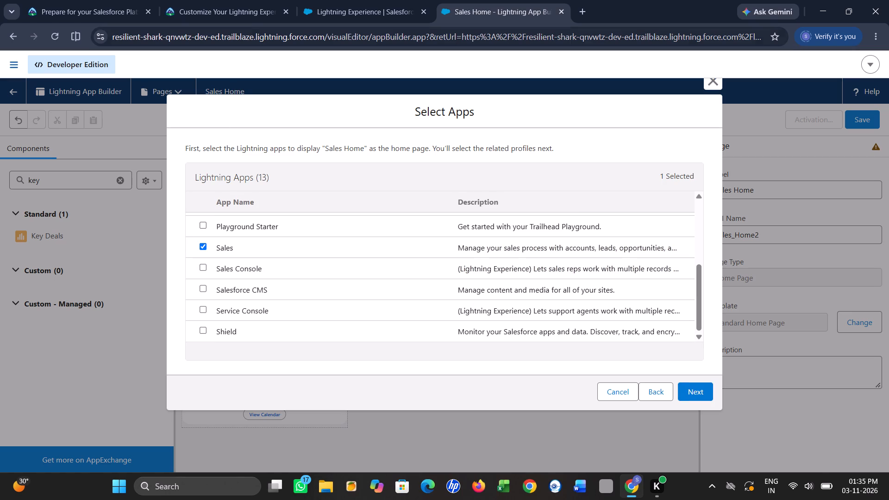
{"action": "left_click", "coordinate": [243, 0]}
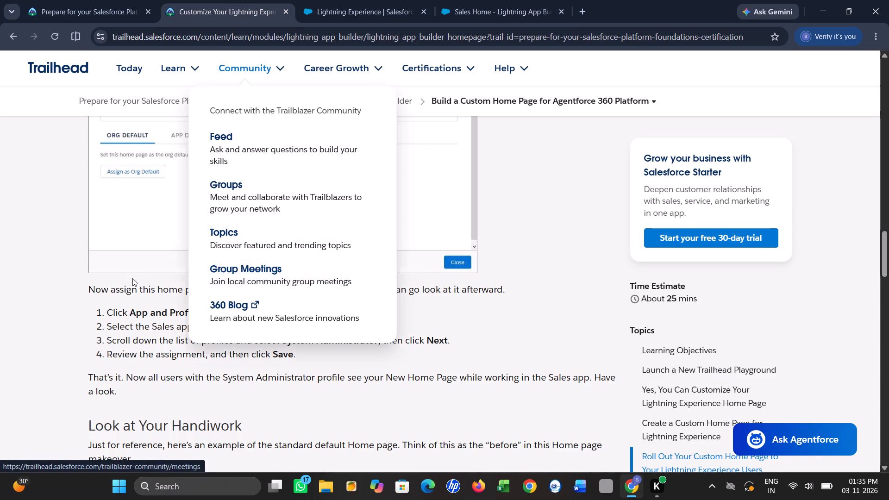
{"action": "scroll", "coordinate": [132, 278], "scroll_direction": "down", "scroll_amount": 1}
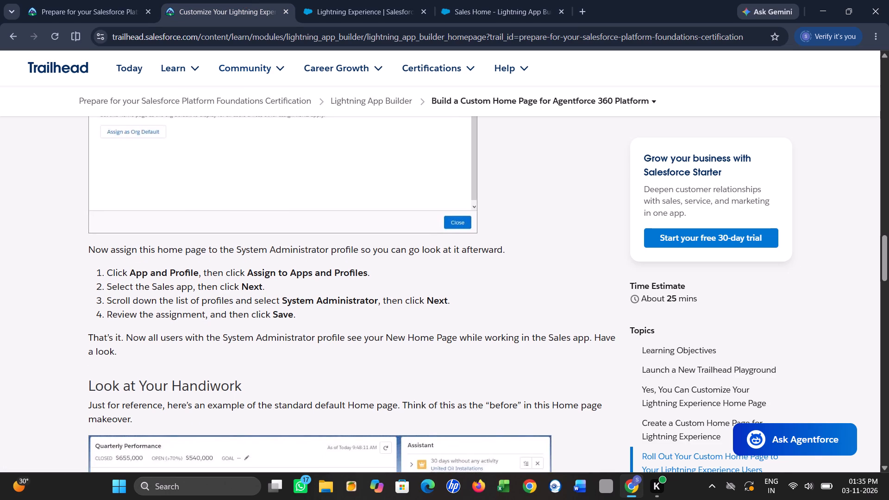
{"action": "left_click", "coordinate": [487, 0]}
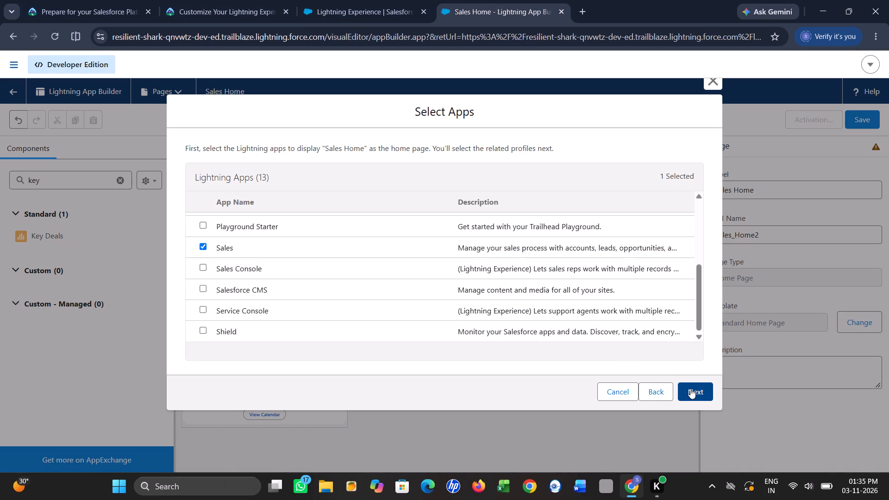
{"action": "left_click", "coordinate": [690, 388]}
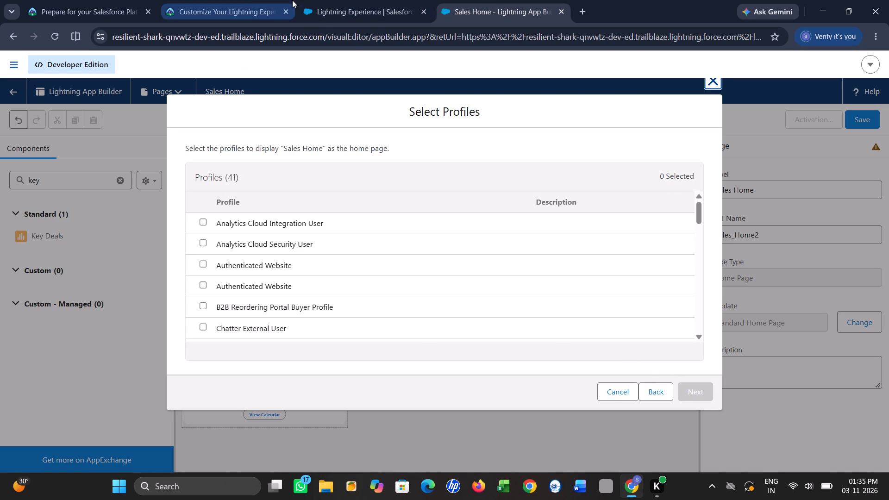
Check the profile named in the Trailhead steps, select the System Administrator profile, and proceed to the assignment review.
{"action": "left_click", "coordinate": [239, 0]}
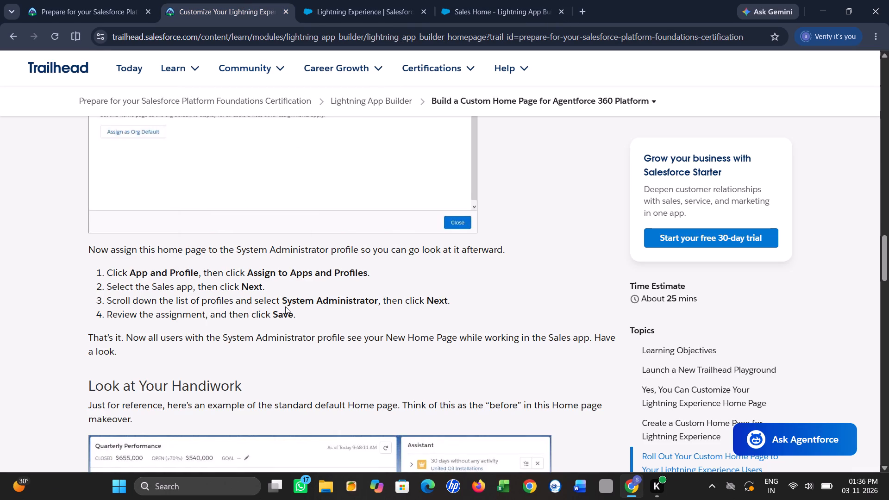
{"action": "left_click", "coordinate": [493, 0]}
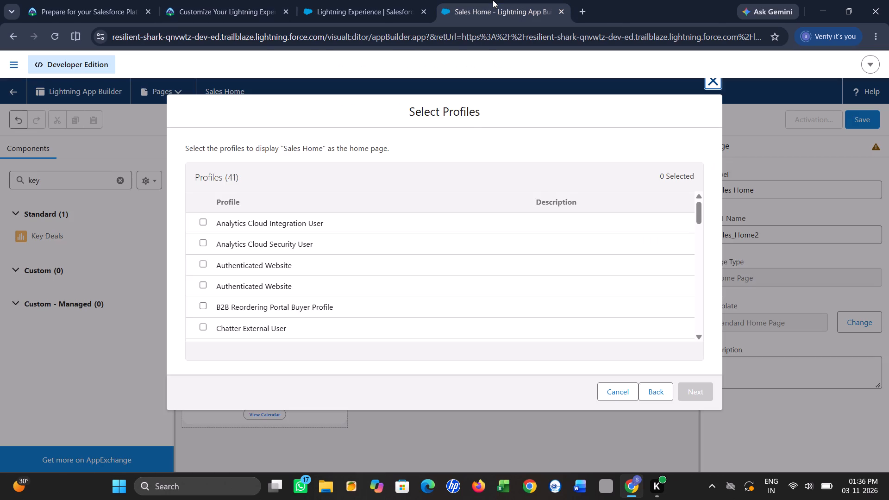
{"action": "scroll", "coordinate": [358, 313], "scroll_direction": "down", "scroll_amount": 3}
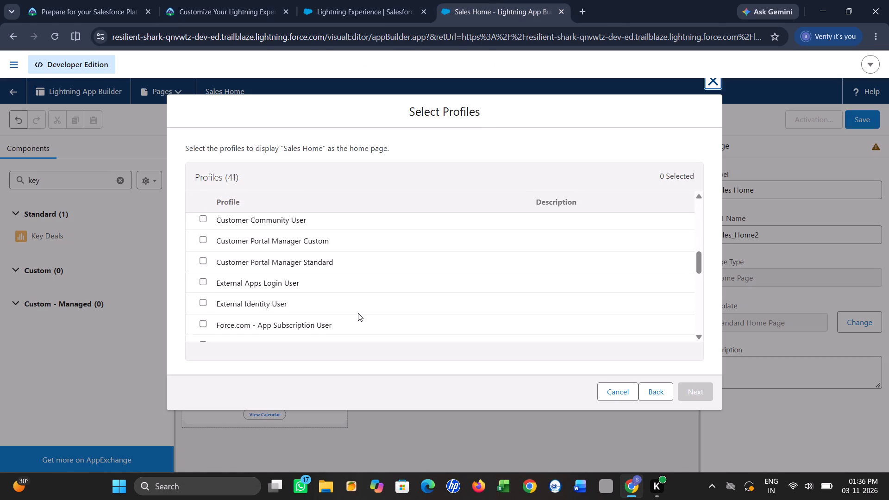
{"action": "scroll", "coordinate": [358, 313], "scroll_direction": "down", "scroll_amount": 3}
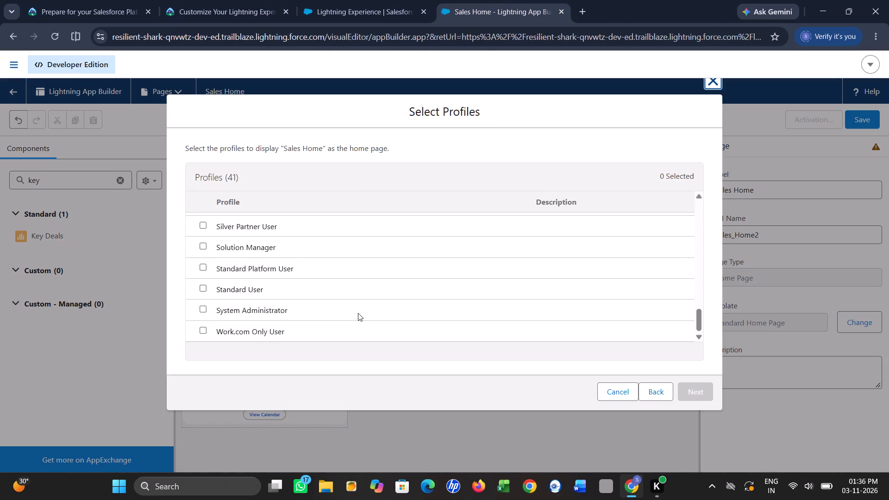
{"action": "left_click", "coordinate": [349, 312]}
{"action": "left_click", "coordinate": [207, 306]}
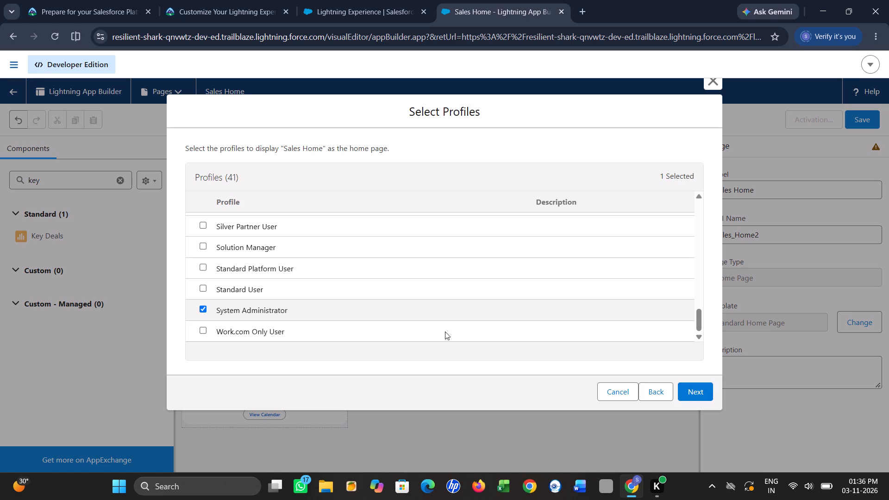
{"action": "left_click", "coordinate": [699, 390]}
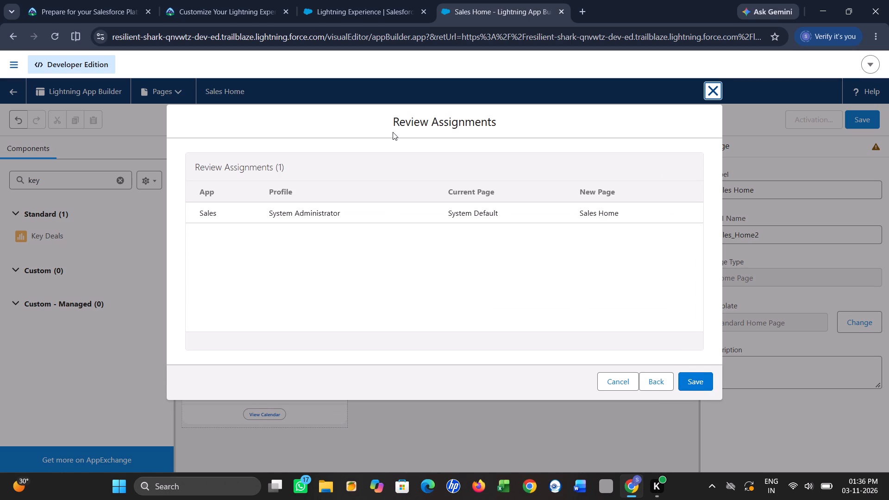
Check the remaining Trailhead activation steps and save the reviewed assignment of Sales Home to the Sales app and System Administrator profile.
{"action": "left_click", "coordinate": [236, 0]}
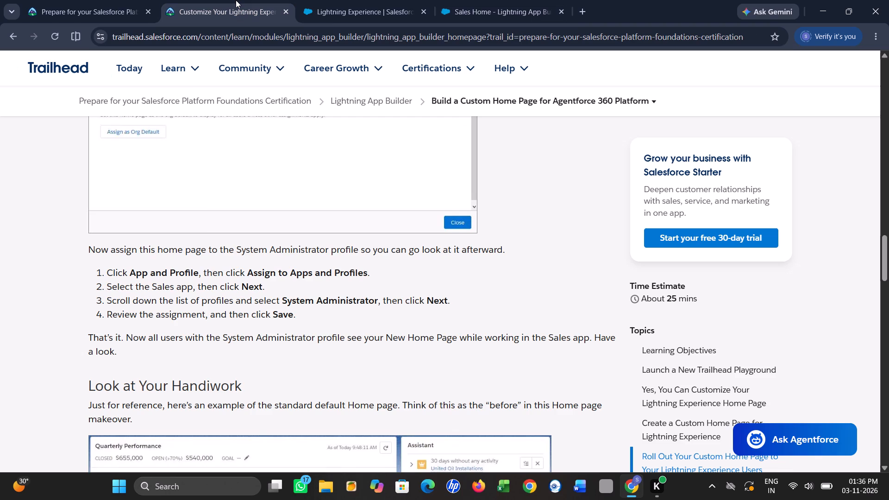
{"action": "scroll", "coordinate": [120, 245], "scroll_direction": "down", "scroll_amount": 4}
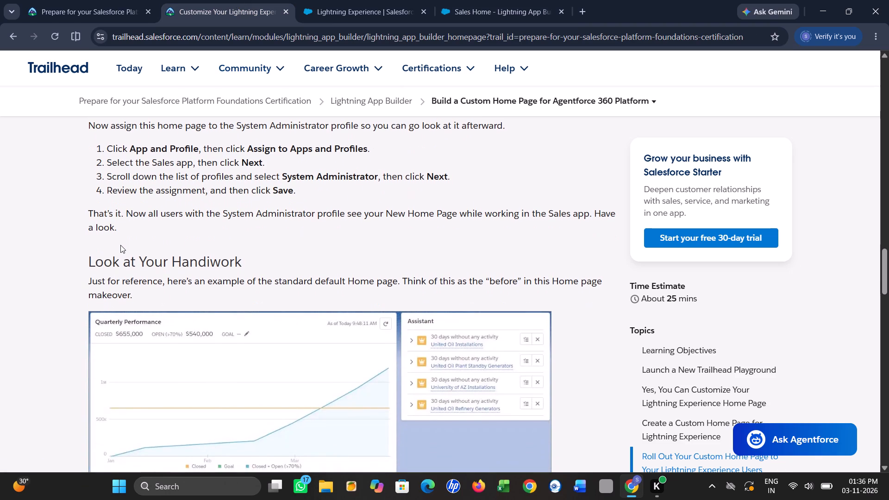
{"action": "left_click", "coordinate": [516, 0]}
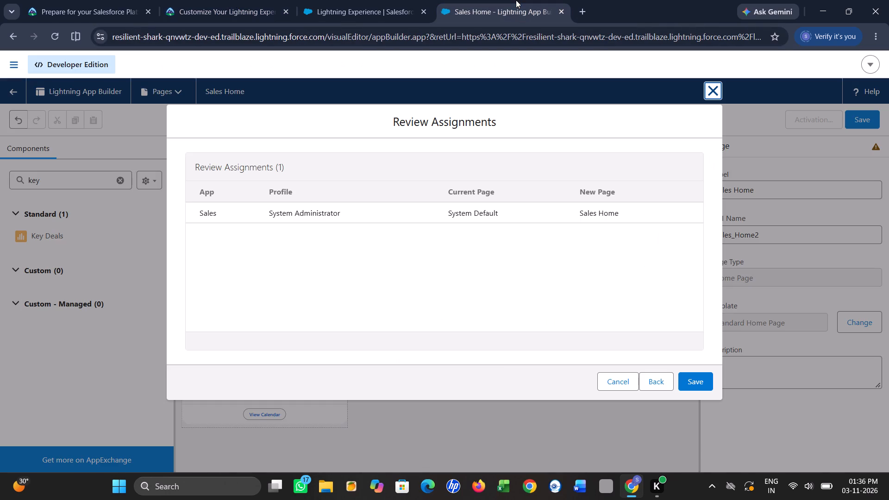
{"action": "left_click", "coordinate": [699, 385]}
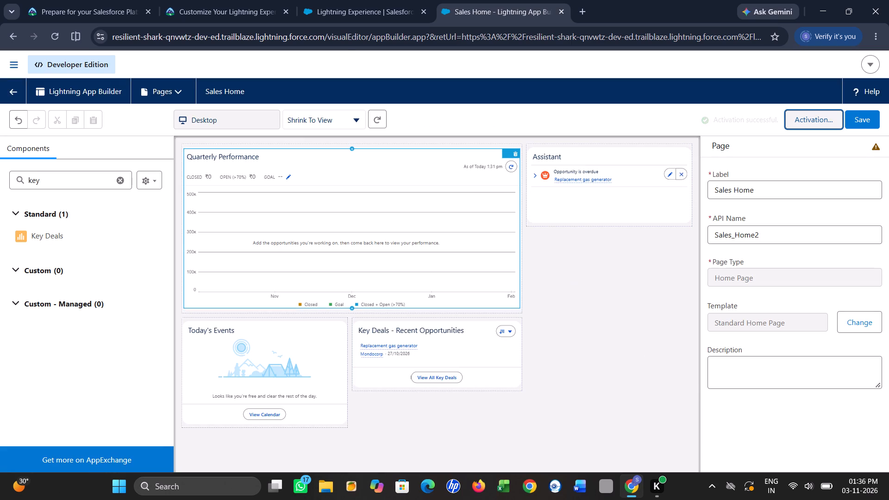
Read Trailhead's Look at Your Handiwork section, examining the example default Home page and the instructions for comparing it.
{"action": "left_click", "coordinate": [246, 0]}
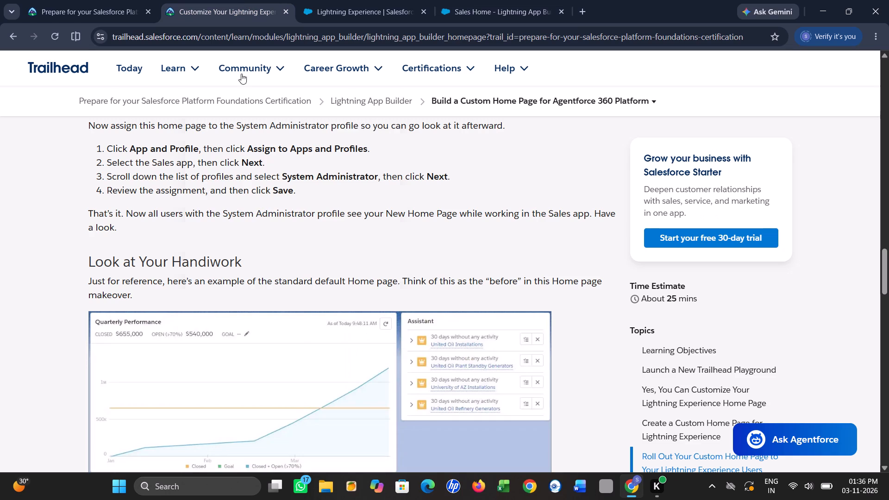
{"action": "scroll", "coordinate": [126, 194], "scroll_direction": "down", "scroll_amount": 1}
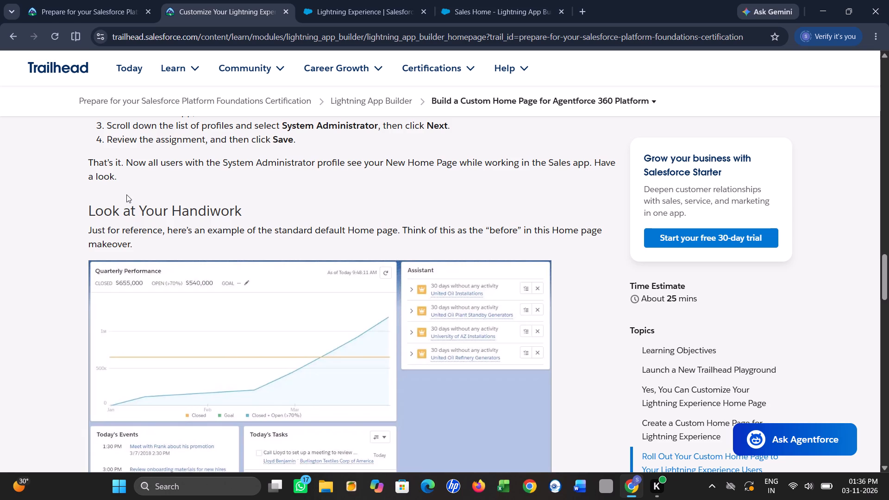
{"action": "scroll", "coordinate": [204, 263], "scroll_direction": "down", "scroll_amount": 1}
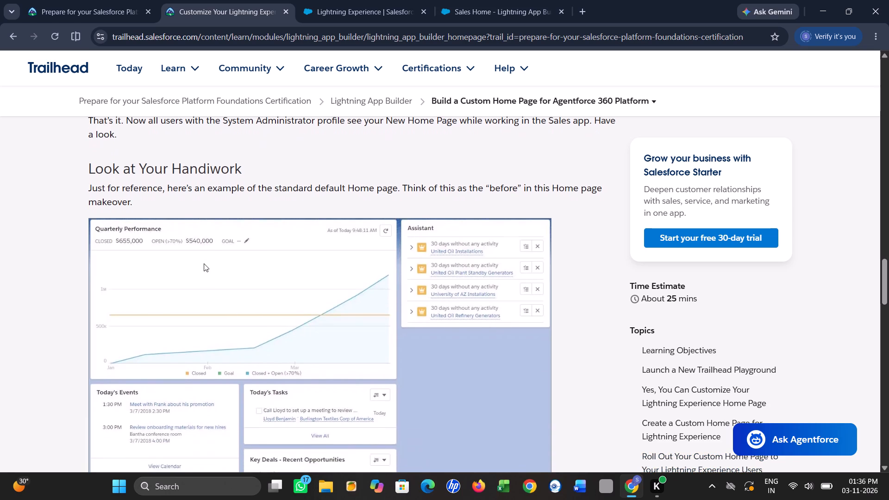
{"action": "scroll", "coordinate": [204, 263], "scroll_direction": "down", "scroll_amount": 2}
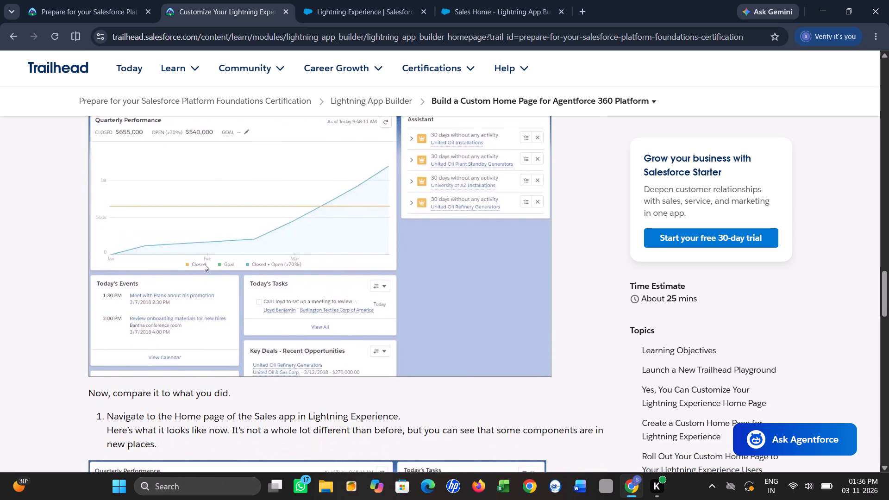
{"action": "scroll", "coordinate": [204, 263], "scroll_direction": "down", "scroll_amount": 2}
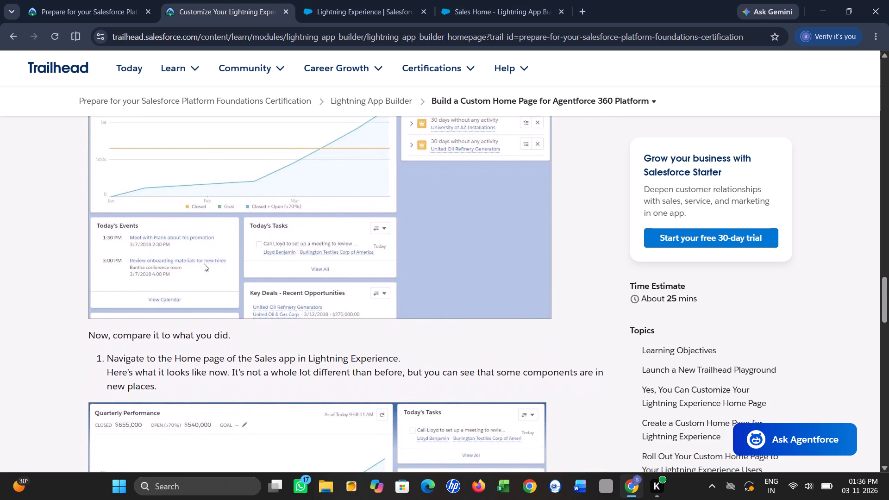
{"action": "scroll", "coordinate": [204, 263], "scroll_direction": "down", "scroll_amount": 1}
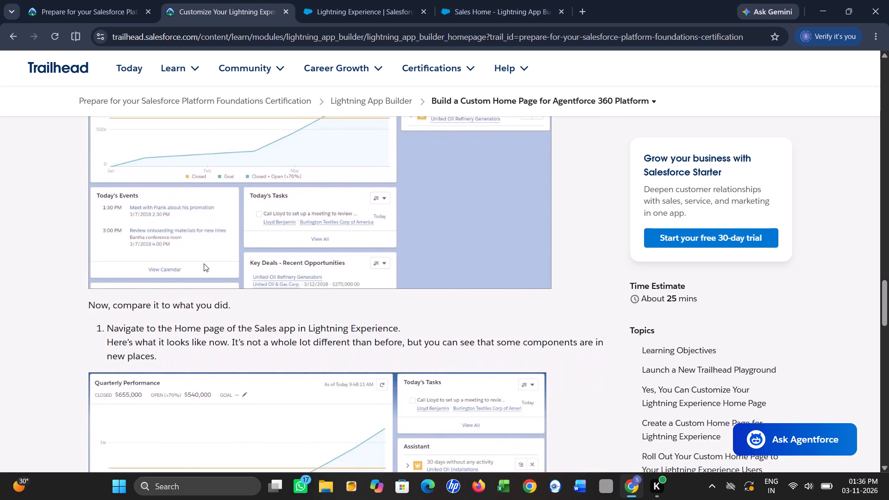
Read the rest of the Trailhead unit, including the example customized Home page and the Create a custom home page challenge requirements.
{"action": "scroll", "coordinate": [204, 263], "scroll_direction": "down", "scroll_amount": 1}
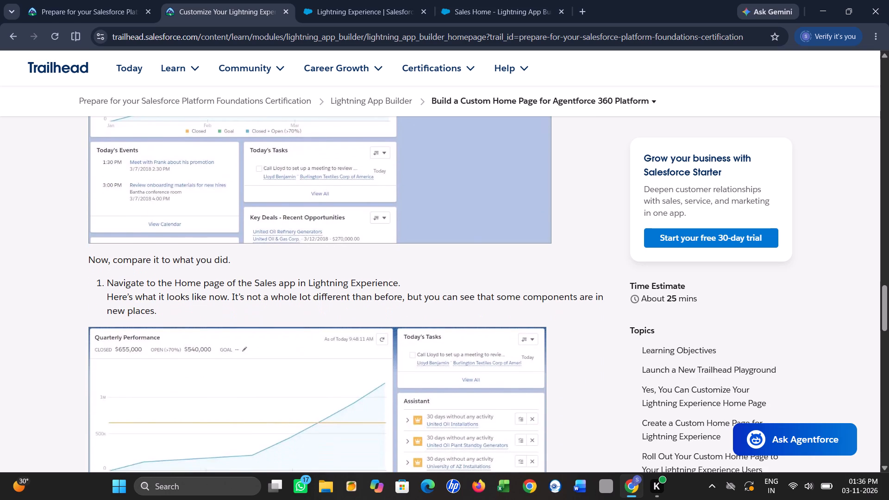
{"action": "scroll", "coordinate": [204, 263], "scroll_direction": "down", "scroll_amount": 3}
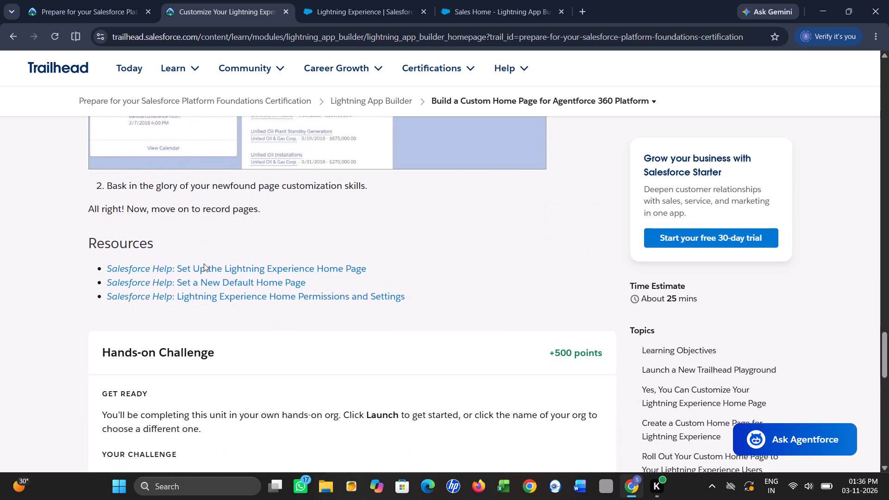
{"action": "scroll", "coordinate": [204, 263], "scroll_direction": "down", "scroll_amount": 2}
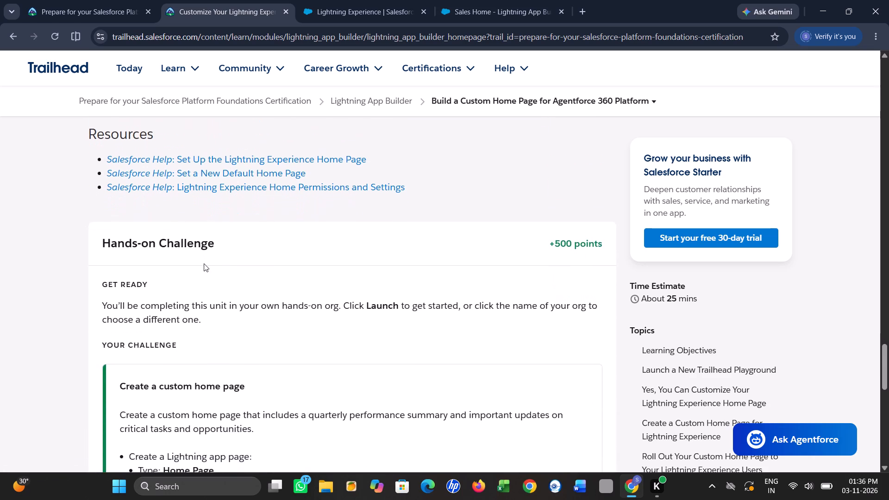
{"action": "scroll", "coordinate": [204, 263], "scroll_direction": "down", "scroll_amount": 3}
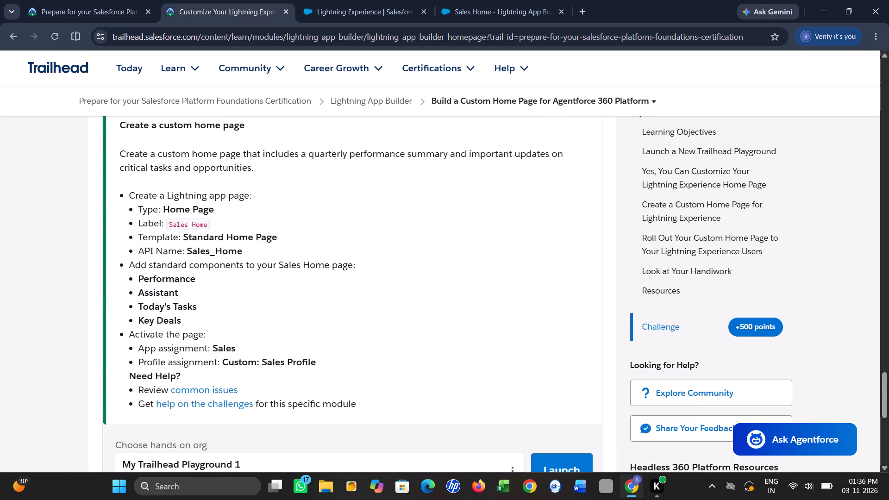
{"action": "scroll", "coordinate": [204, 263], "scroll_direction": "down", "scroll_amount": 1}
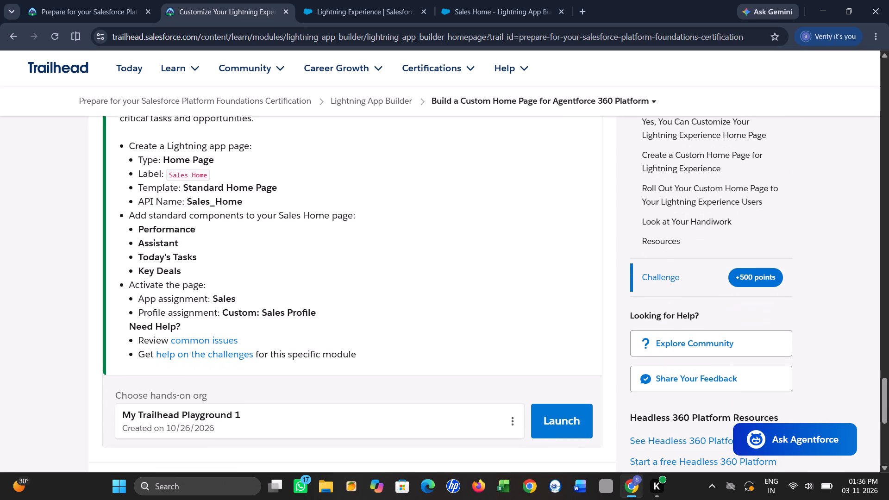
{"action": "scroll", "coordinate": [204, 263], "scroll_direction": "down", "scroll_amount": 1}
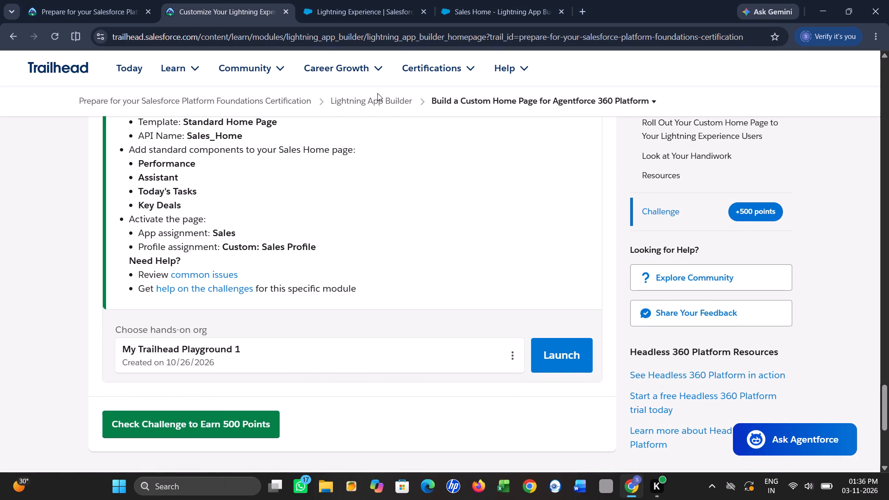
Switch to Sales Home in Lightning App Builder and inspect its layout, page properties and Performance component.
{"action": "left_click", "coordinate": [491, 0]}
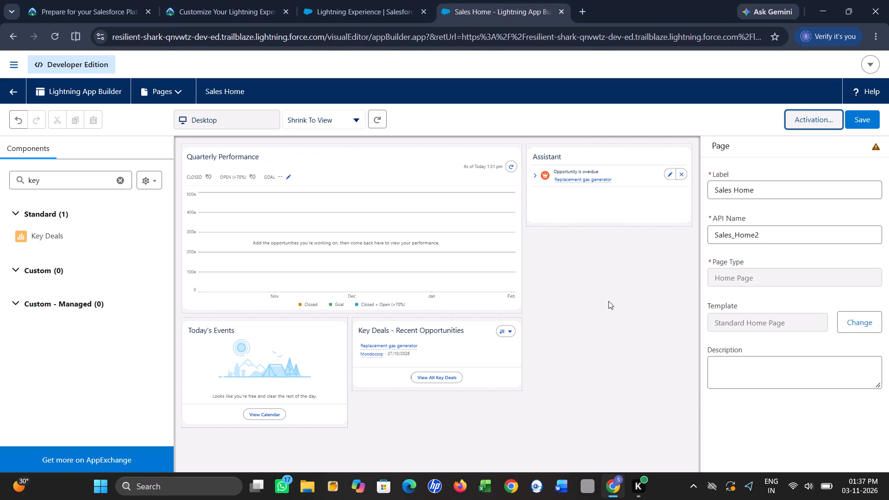
{"action": "scroll", "coordinate": [594, 302], "scroll_direction": "down", "scroll_amount": 1}
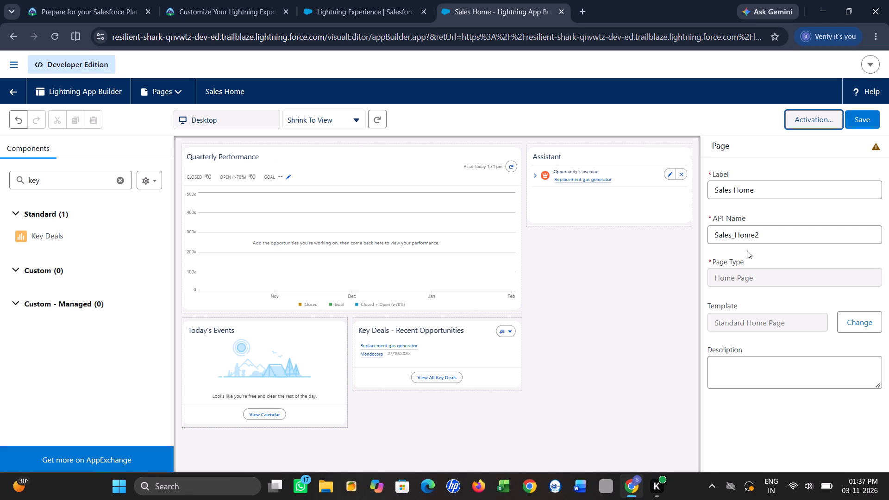
{"action": "scroll", "coordinate": [656, 256], "scroll_direction": "down", "scroll_amount": 1}
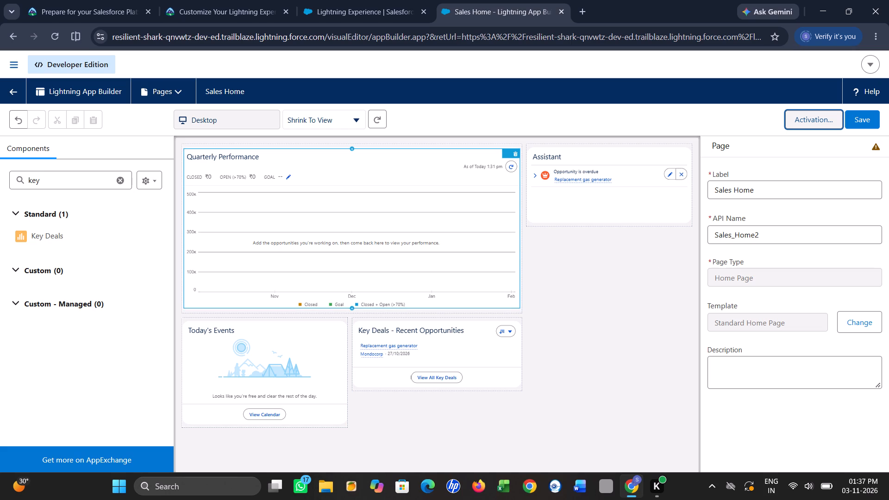
{"action": "left_click", "coordinate": [513, 171]}
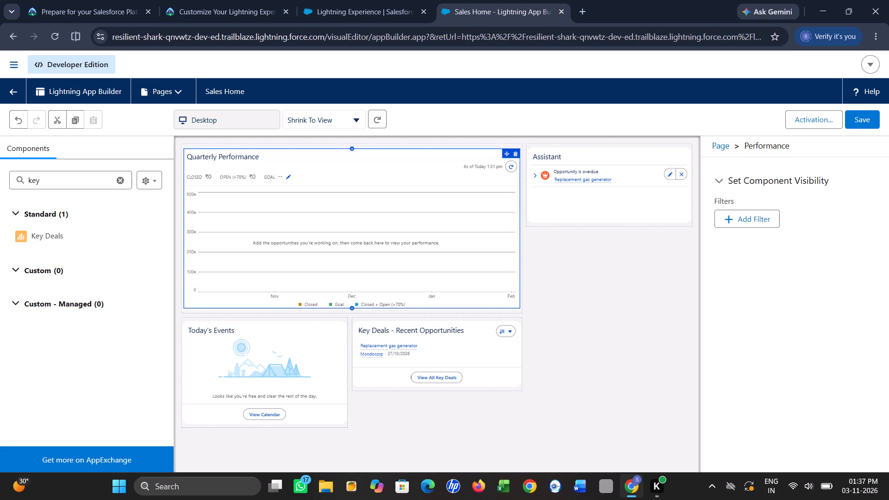
{"action": "left_click", "coordinate": [525, 156]}
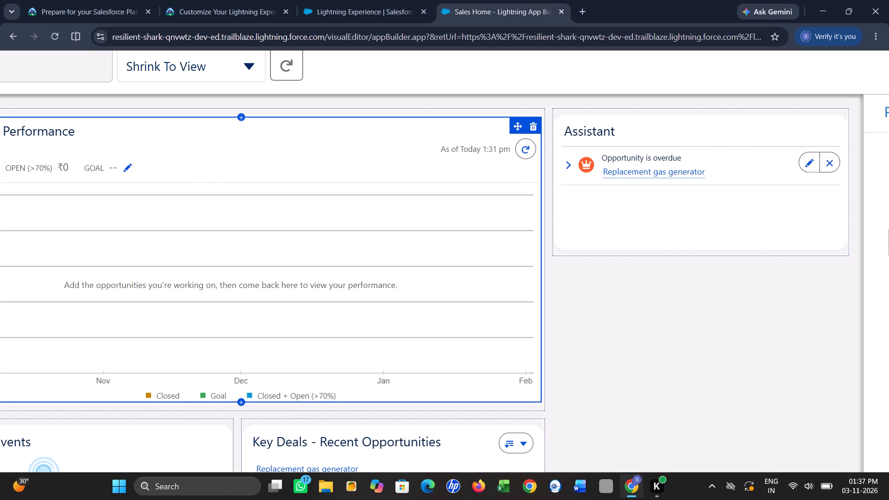
{"action": "left_click", "coordinate": [525, 156]}
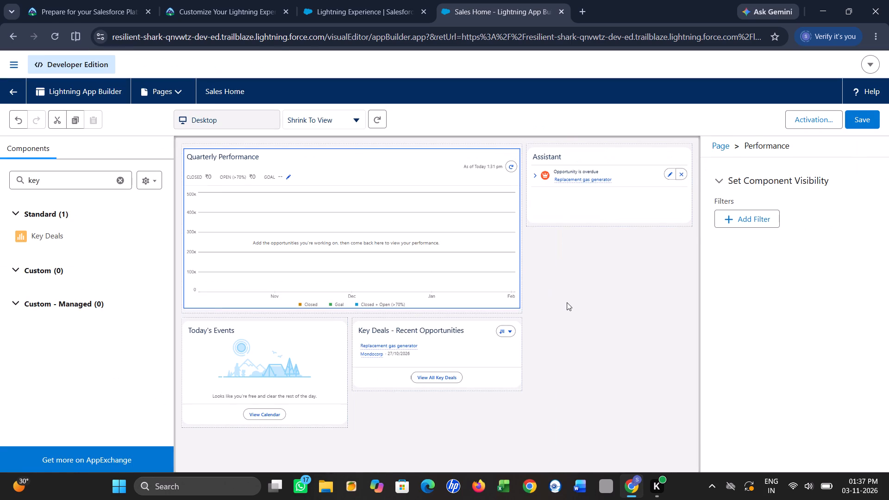
Return to the Trailhead unit and review the before and after Home page examples and the profile assignment steps.
{"action": "left_click", "coordinate": [194, 0]}
{"action": "scroll", "coordinate": [108, 202], "scroll_direction": "up", "scroll_amount": 3}
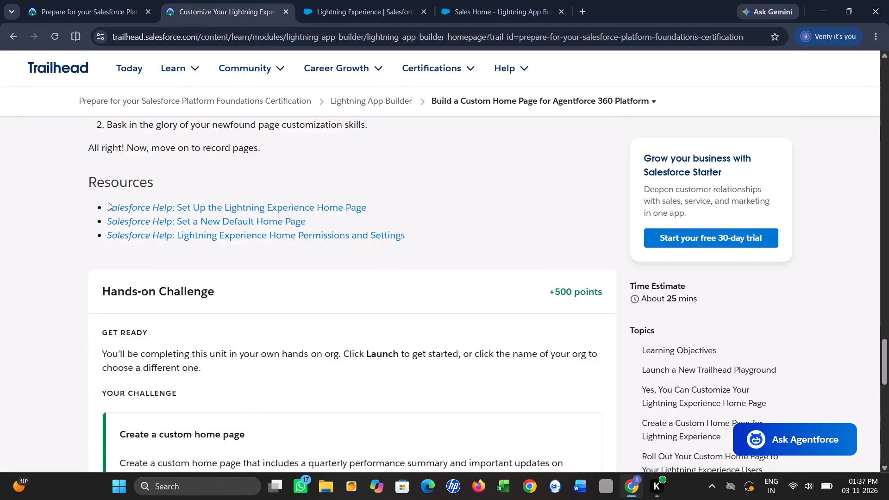
{"action": "scroll", "coordinate": [108, 202], "scroll_direction": "up", "scroll_amount": 2}
{"action": "scroll", "coordinate": [108, 202], "scroll_direction": "down", "scroll_amount": 1}
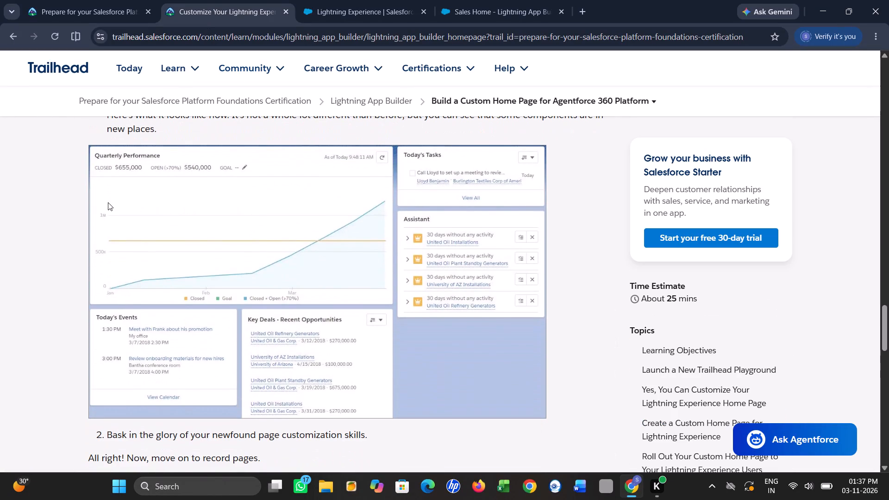
{"action": "scroll", "coordinate": [108, 202], "scroll_direction": "up", "scroll_amount": 4}
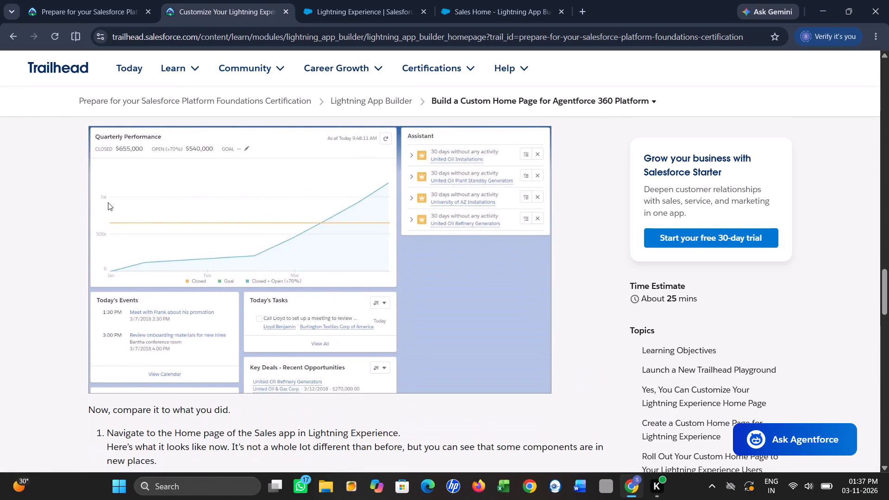
{"action": "scroll", "coordinate": [108, 202], "scroll_direction": "up", "scroll_amount": 2}
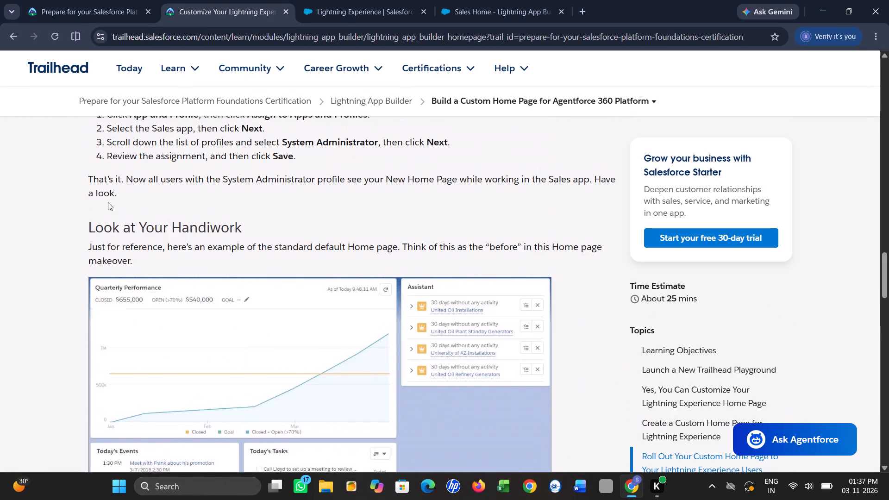
{"action": "scroll", "coordinate": [108, 202], "scroll_direction": "up", "scroll_amount": 1}
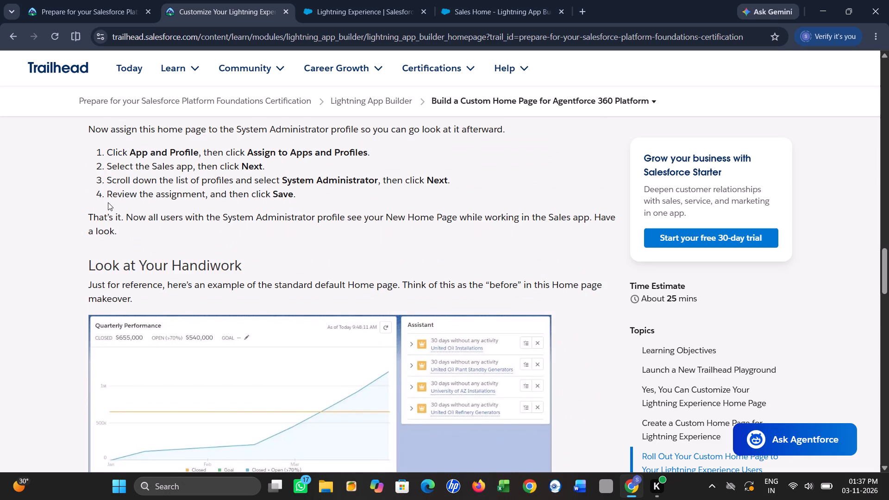
{"action": "scroll", "coordinate": [108, 202], "scroll_direction": "down", "scroll_amount": 1}
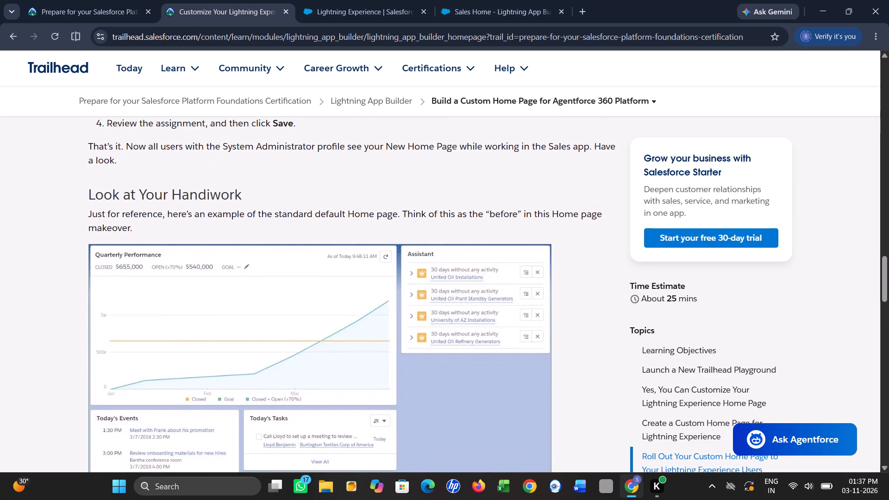
{"action": "scroll", "coordinate": [176, 208], "scroll_direction": "down", "scroll_amount": 1}
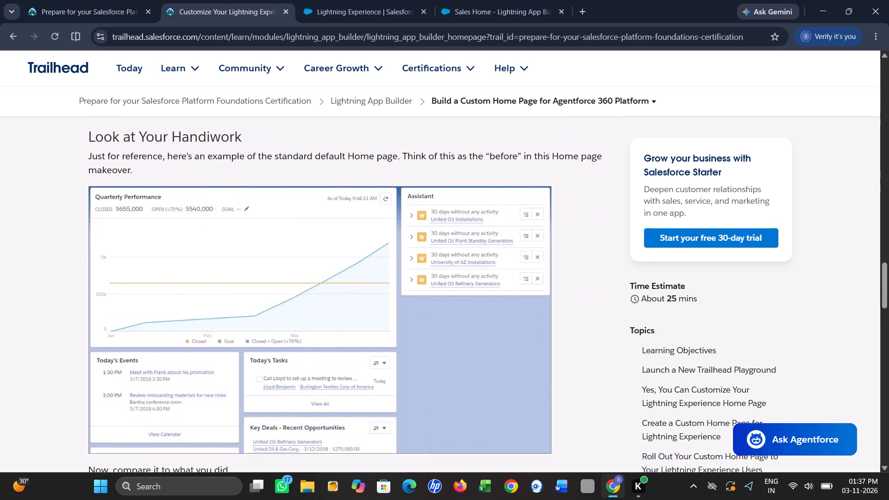
Inspect the Today's Events, Key Deals and Performance components on the Sales Home page in Lightning App Builder.
{"action": "left_click", "coordinate": [510, 0]}
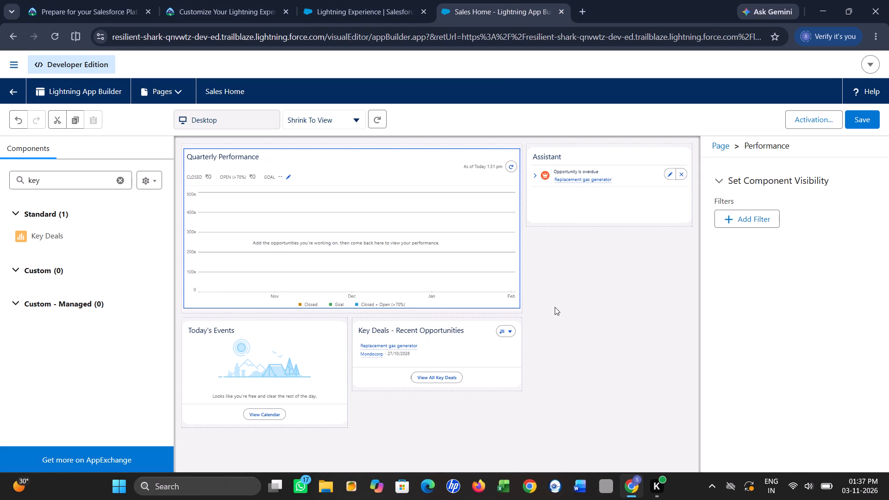
{"action": "left_click", "coordinate": [279, 415]}
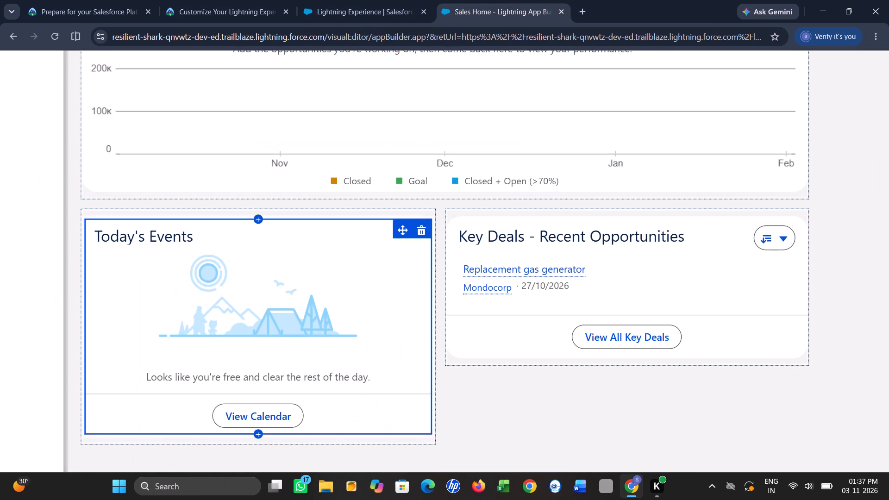
{"action": "left_click", "coordinate": [274, 417]}
{"action": "double_click", "coordinate": [266, 418]}
{"action": "left_click", "coordinate": [250, 413]}
{"action": "left_click", "coordinate": [270, 348]}
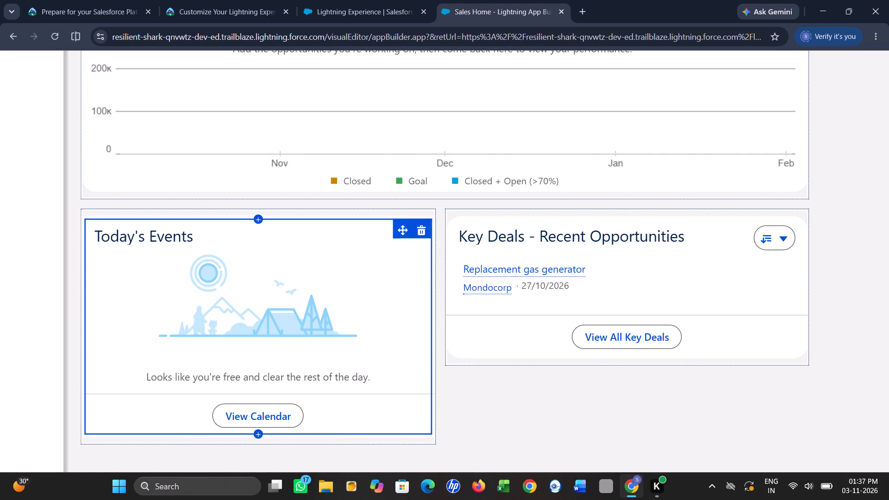
{"action": "left_click", "coordinate": [616, 337]}
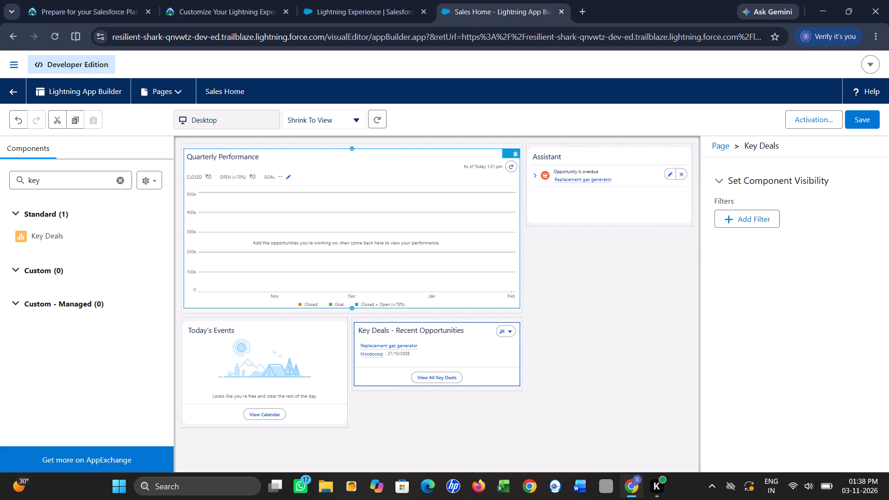
{"action": "left_click", "coordinate": [375, 213]}
{"action": "left_click", "coordinate": [315, 230]}
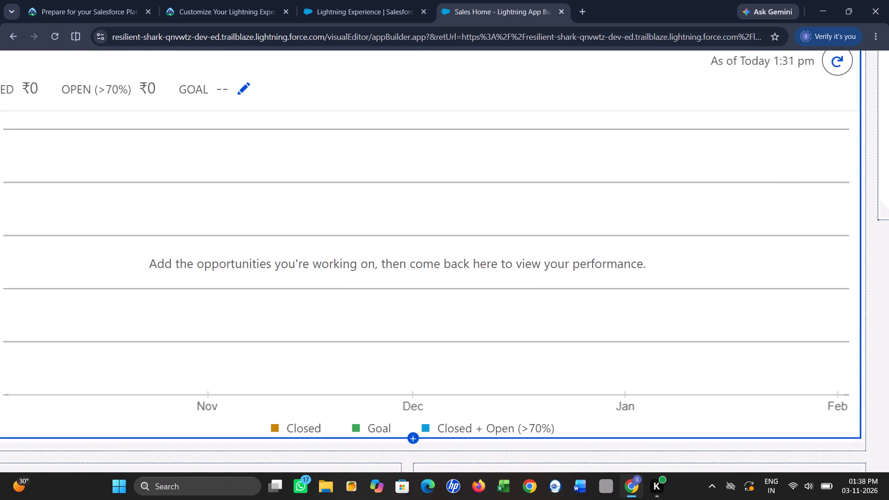
{"action": "left_click", "coordinate": [424, 294]}
{"action": "double_click", "coordinate": [424, 294]}
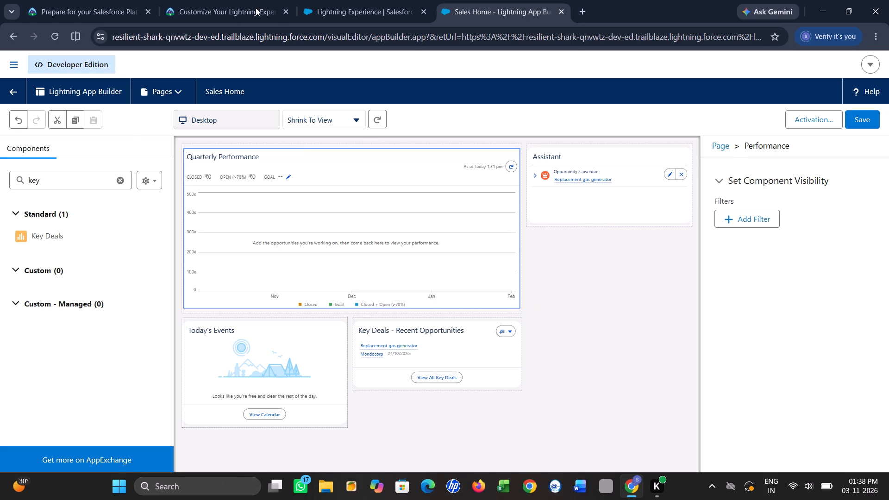
Return to the Trailhead unit and submit the custom home page challenge for checking in My Trailhead Playground 1.
{"action": "left_click", "coordinate": [241, 0]}
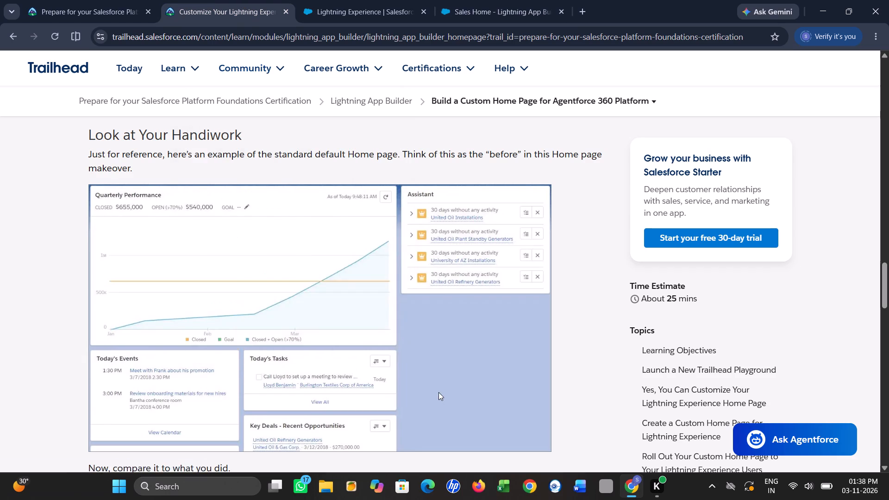
{"action": "scroll", "coordinate": [438, 392], "scroll_direction": "down", "scroll_amount": 7}
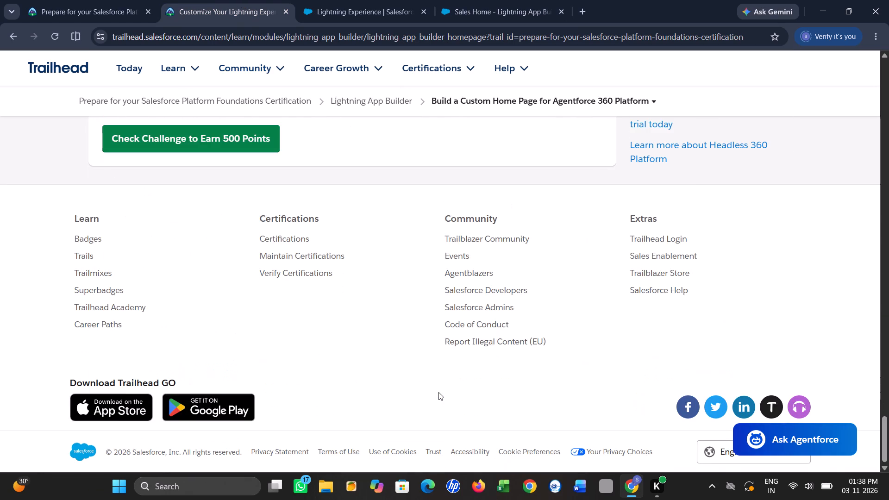
{"action": "scroll", "coordinate": [438, 392], "scroll_direction": "up", "scroll_amount": 2}
{"action": "left_click", "coordinate": [215, 251]}
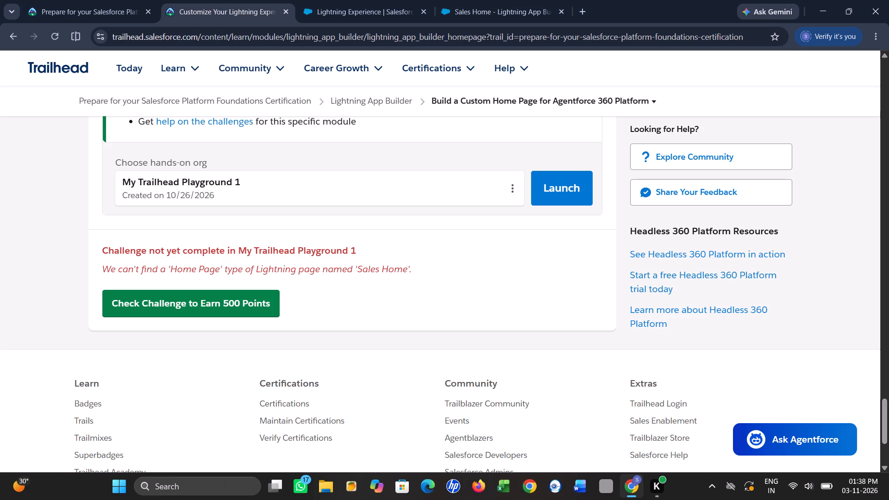
Review the challenge feedback against the required page settings, components and activation, and recheck the System Administrator assignment steps.
{"action": "scroll", "coordinate": [296, 246], "scroll_direction": "up", "scroll_amount": 1}
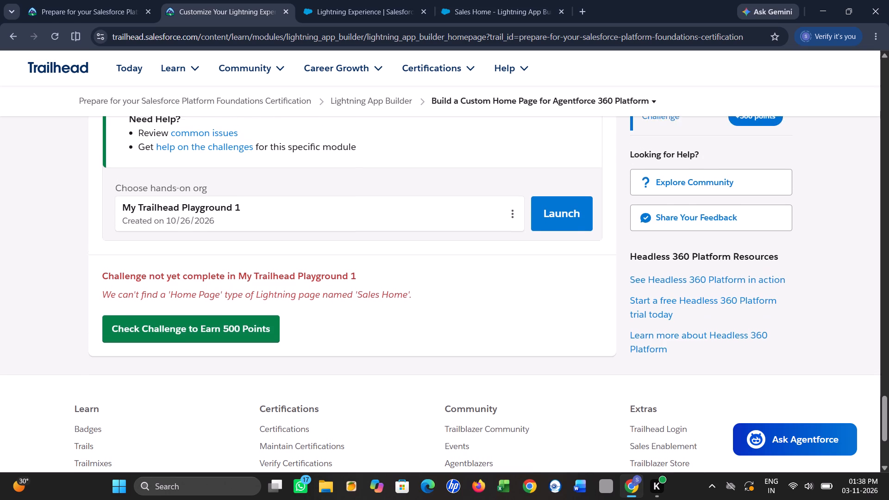
{"action": "scroll", "coordinate": [296, 246], "scroll_direction": "up", "scroll_amount": 3}
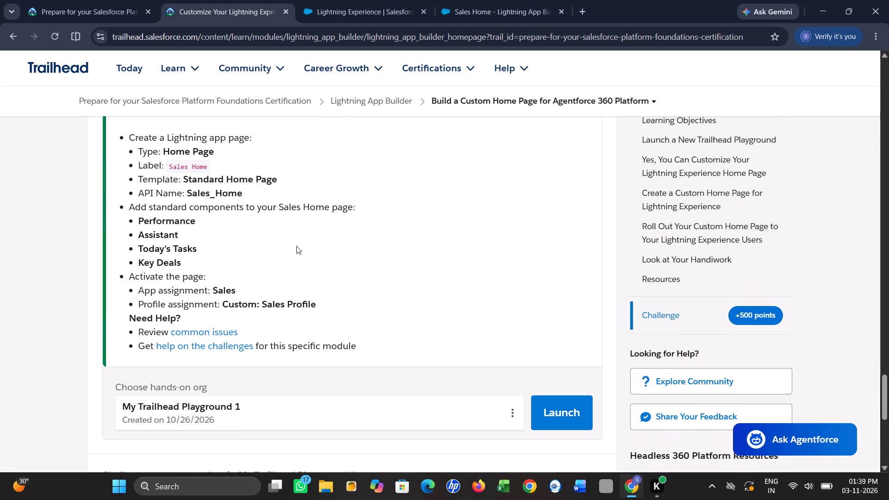
{"action": "scroll", "coordinate": [296, 246], "scroll_direction": "down", "scroll_amount": 1}
{"action": "scroll", "coordinate": [296, 246], "scroll_direction": "up", "scroll_amount": 6}
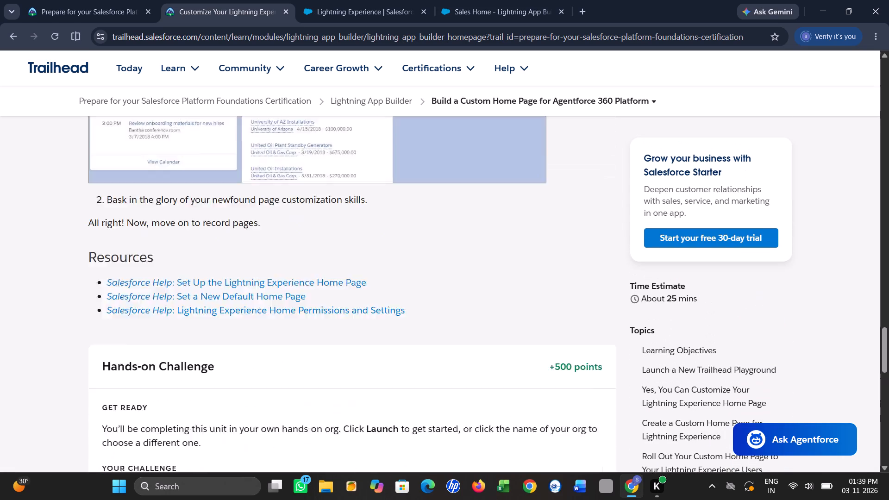
{"action": "scroll", "coordinate": [212, 151], "scroll_direction": "up", "scroll_amount": 4}
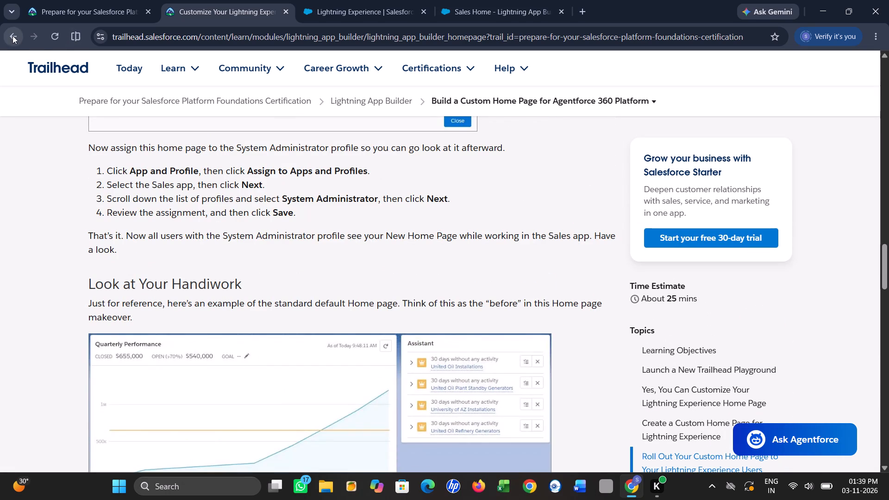
Reopen the Build a Custom Home Page unit from the Lightning App Builder module overview and review it down to the challenge requirements.
{"action": "left_click", "coordinate": [13, 36]}
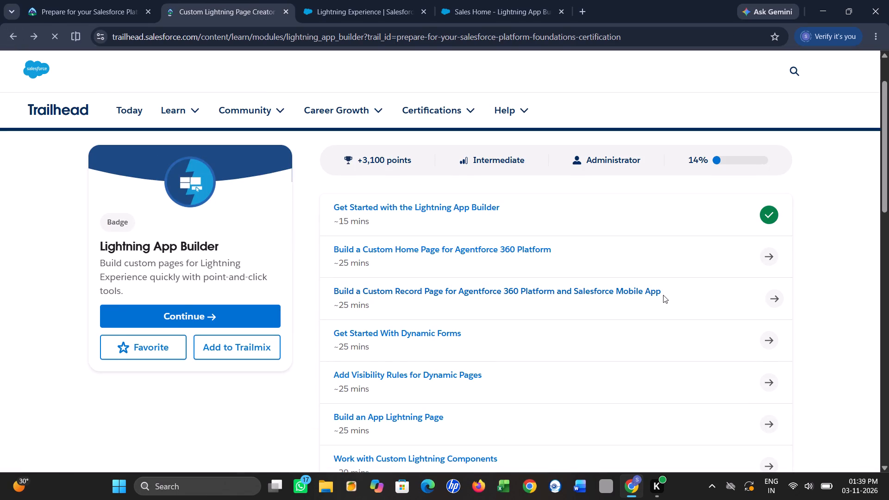
{"action": "scroll", "coordinate": [663, 295], "scroll_direction": "down", "scroll_amount": 1}
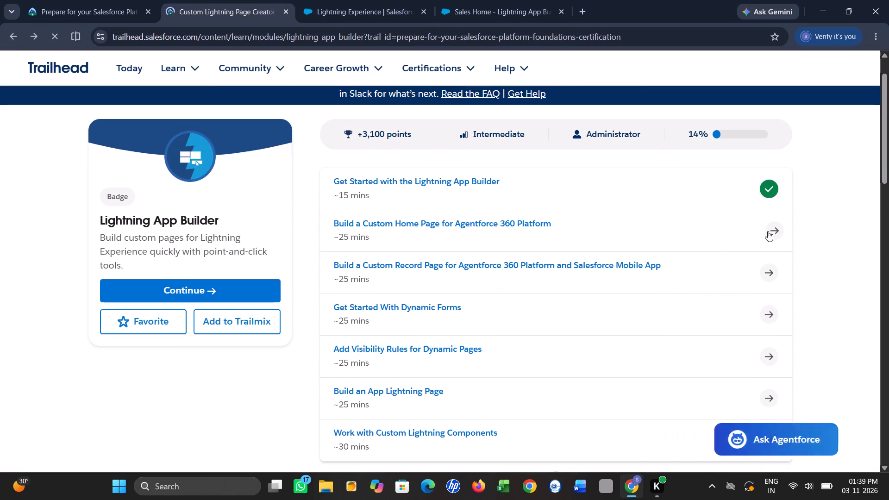
{"action": "left_click", "coordinate": [522, 225]}
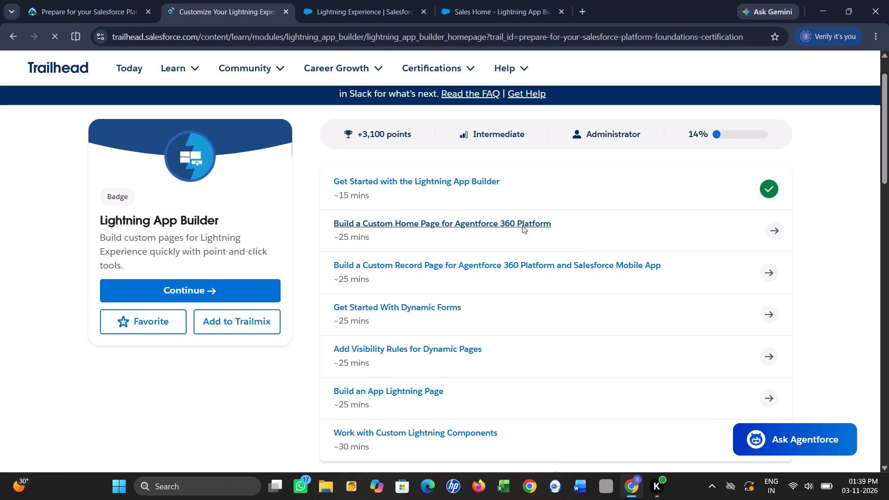
{"action": "scroll", "coordinate": [431, 267], "scroll_direction": "down", "scroll_amount": 2}
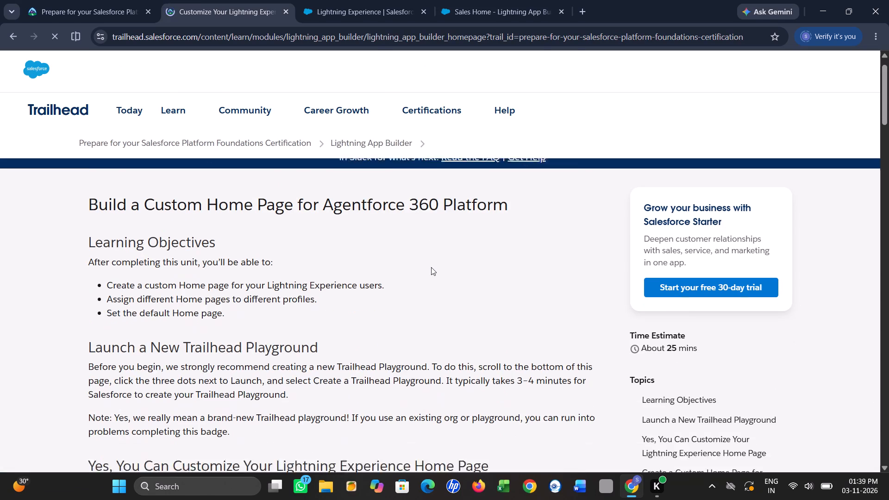
{"action": "scroll", "coordinate": [431, 267], "scroll_direction": "down", "scroll_amount": 18}
{"action": "scroll", "coordinate": [431, 267], "scroll_direction": "up", "scroll_amount": 3}
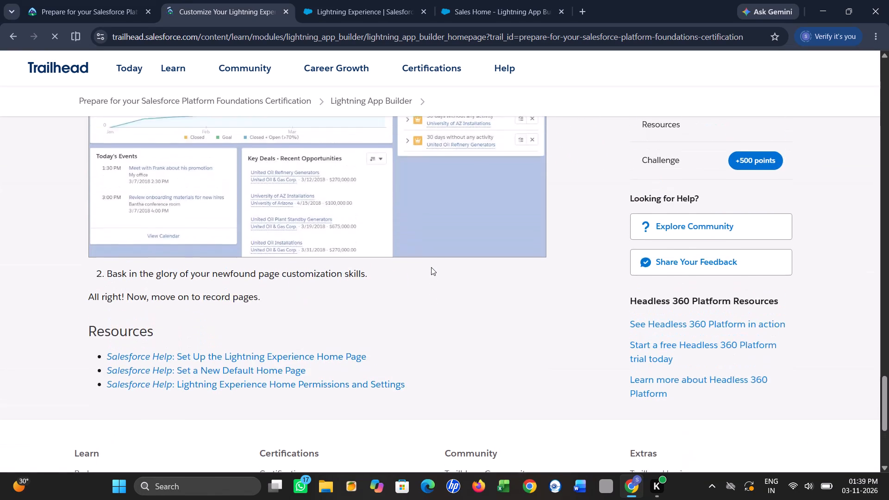
{"action": "scroll", "coordinate": [431, 267], "scroll_direction": "up", "scroll_amount": 5}
{"action": "scroll", "coordinate": [431, 267], "scroll_direction": "down", "scroll_amount": 8}
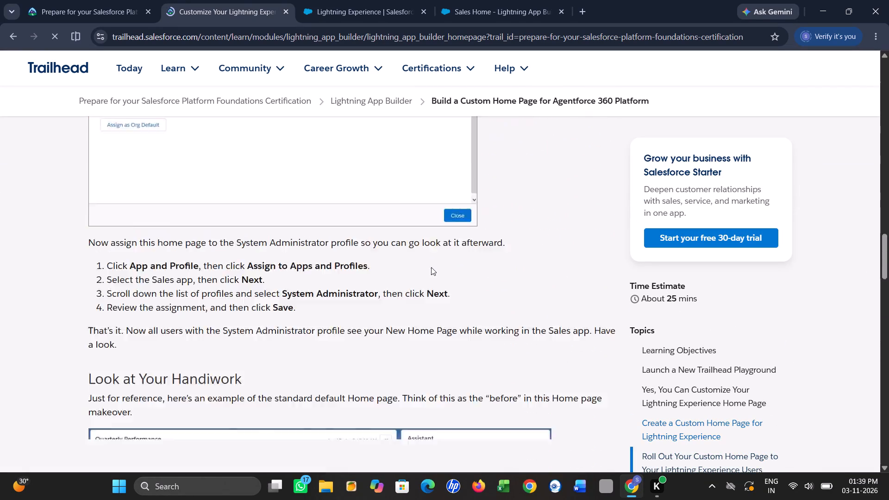
{"action": "scroll", "coordinate": [431, 267], "scroll_direction": "down", "scroll_amount": 5}
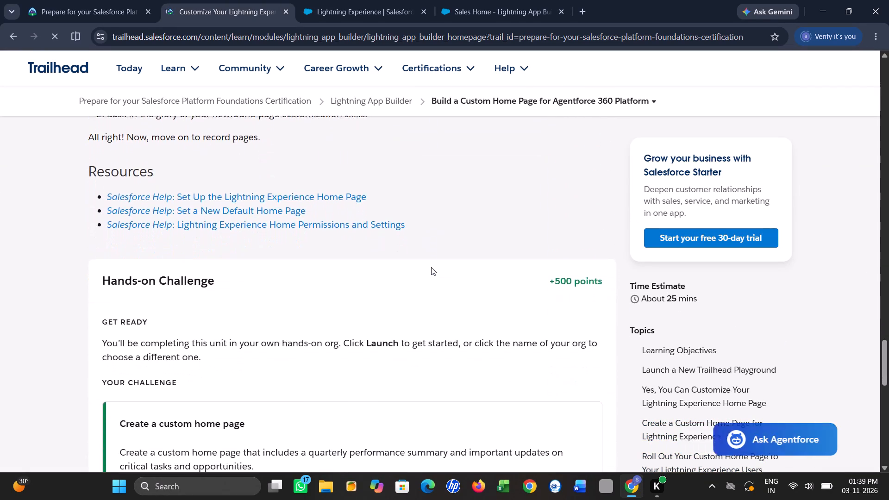
{"action": "scroll", "coordinate": [431, 267], "scroll_direction": "down", "scroll_amount": 4}
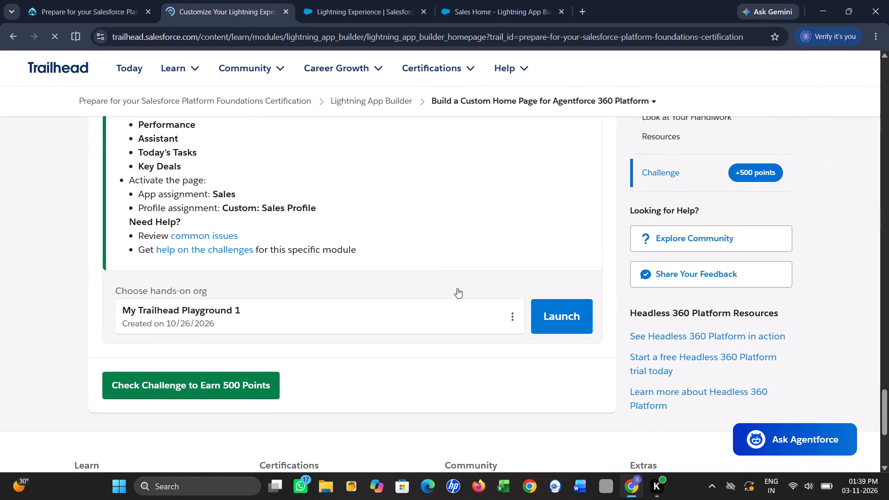
Check the hands-on org options for the home page challenge and look back over the unit's page creation instructions.
{"action": "left_click", "coordinate": [514, 321]}
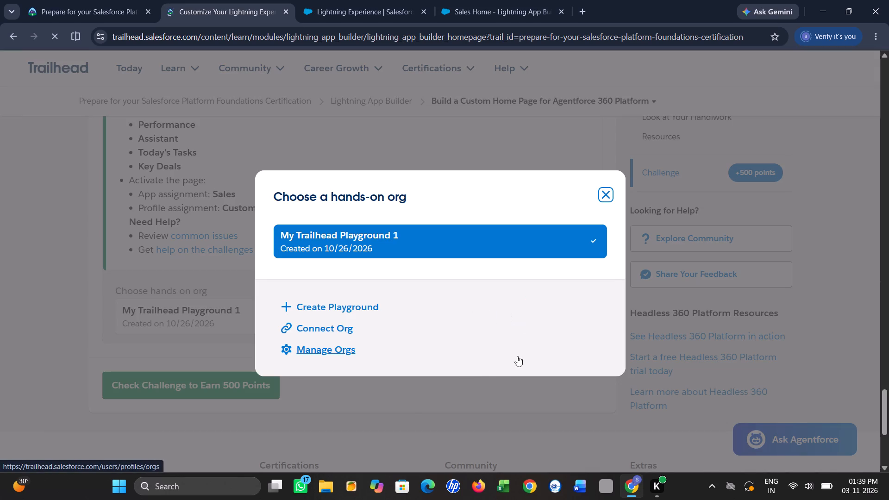
{"action": "left_click", "coordinate": [407, 412]}
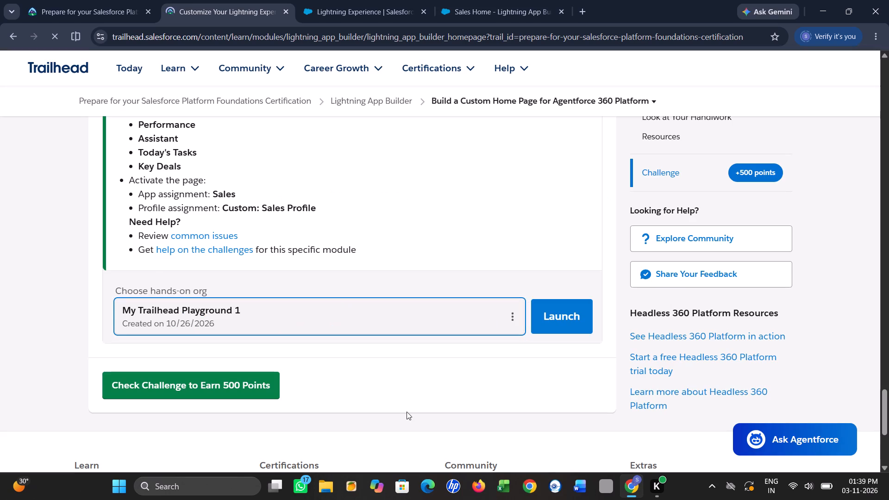
{"action": "scroll", "coordinate": [383, 362], "scroll_direction": "up", "scroll_amount": 5}
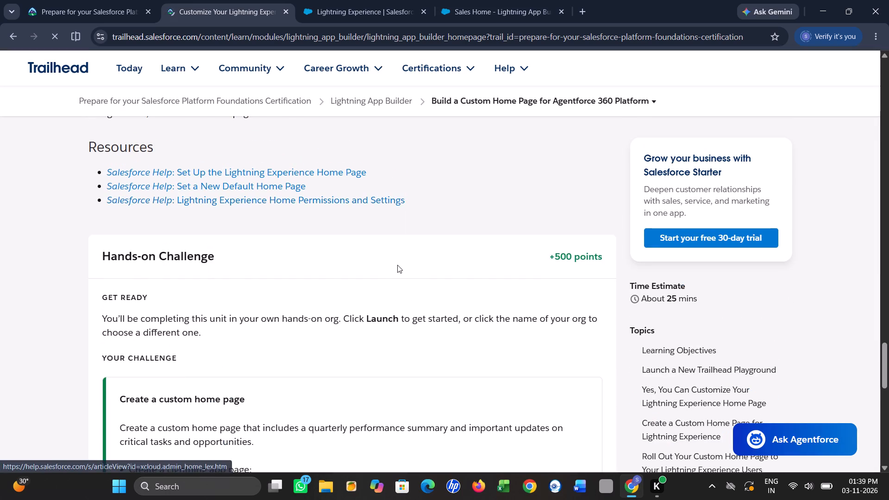
{"action": "scroll", "coordinate": [397, 265], "scroll_direction": "up", "scroll_amount": 7}
{"action": "scroll", "coordinate": [148, 143], "scroll_direction": "up", "scroll_amount": 5}
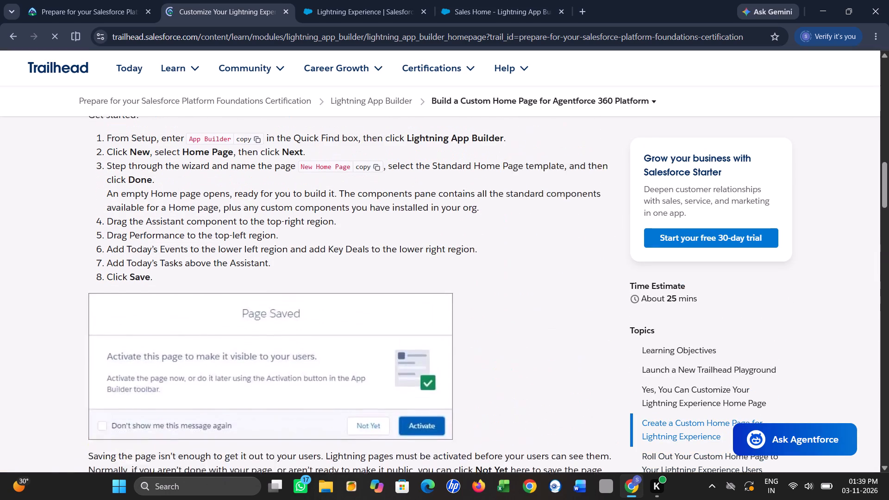
{"action": "scroll", "coordinate": [148, 143], "scroll_direction": "up", "scroll_amount": 3}
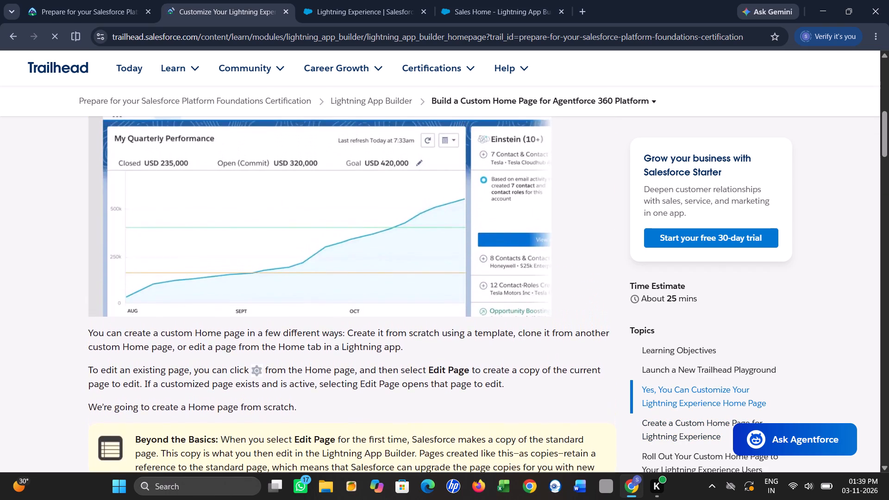
{"action": "scroll", "coordinate": [148, 143], "scroll_direction": "up", "scroll_amount": 5}
Open the Build a Custom Record Page unit from the module overview and read its learning objectives and record page introduction.
{"action": "left_click", "coordinate": [9, 32]}
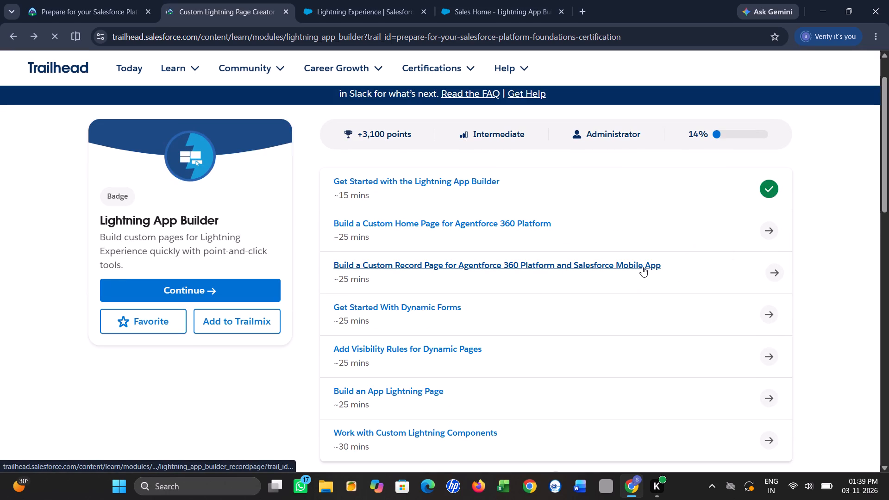
{"action": "left_click", "coordinate": [642, 267]}
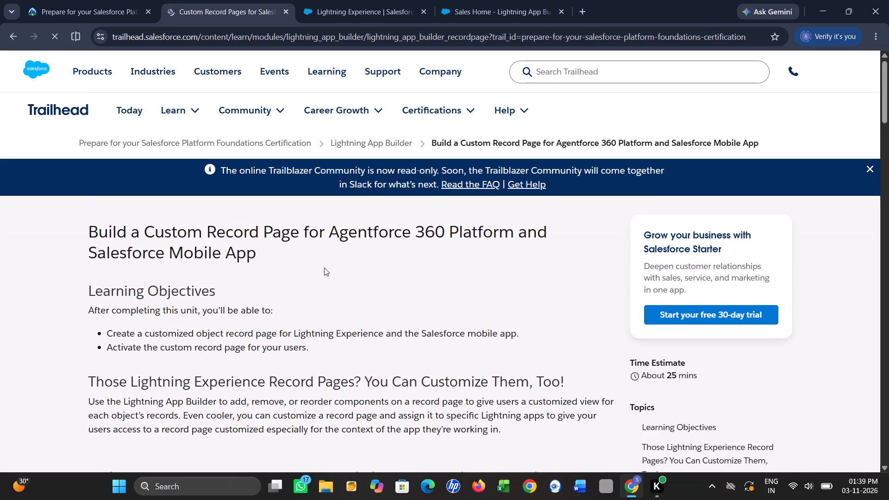
{"action": "scroll", "coordinate": [324, 268], "scroll_direction": "down", "scroll_amount": 4}
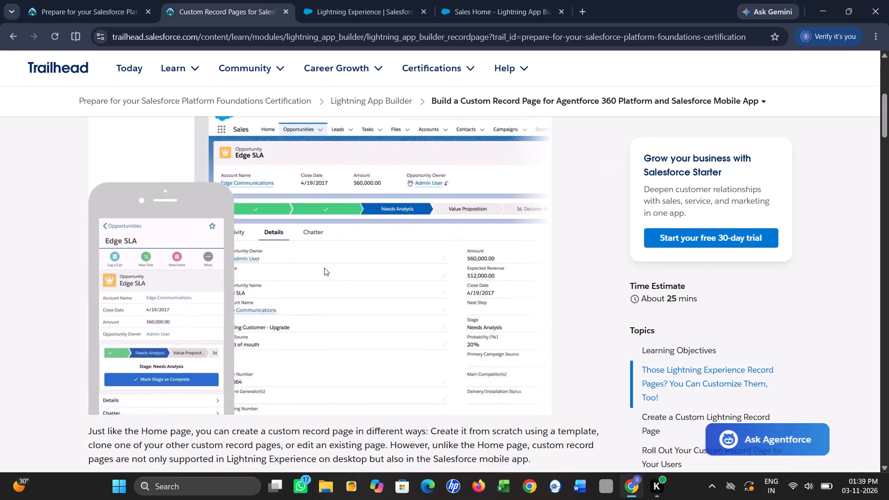
{"action": "scroll", "coordinate": [324, 268], "scroll_direction": "up", "scroll_amount": 4}
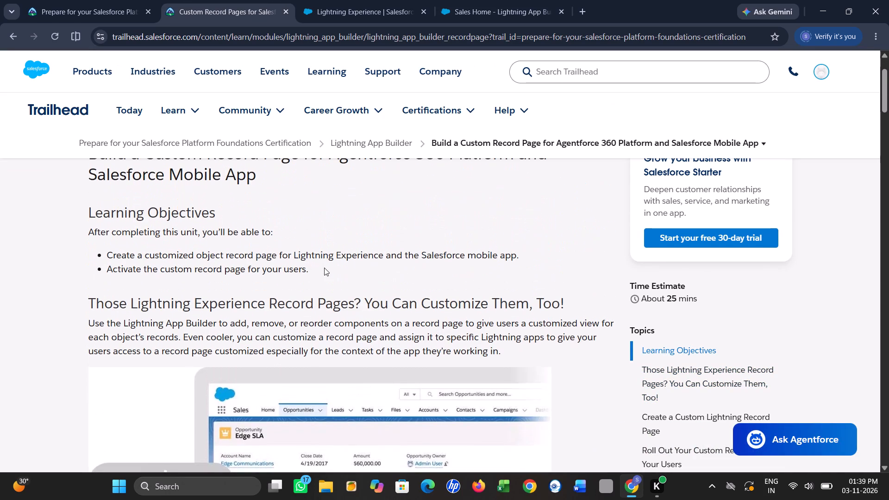
{"action": "scroll", "coordinate": [324, 268], "scroll_direction": "up", "scroll_amount": 1}
{"action": "scroll", "coordinate": [324, 268], "scroll_direction": "down", "scroll_amount": 1}
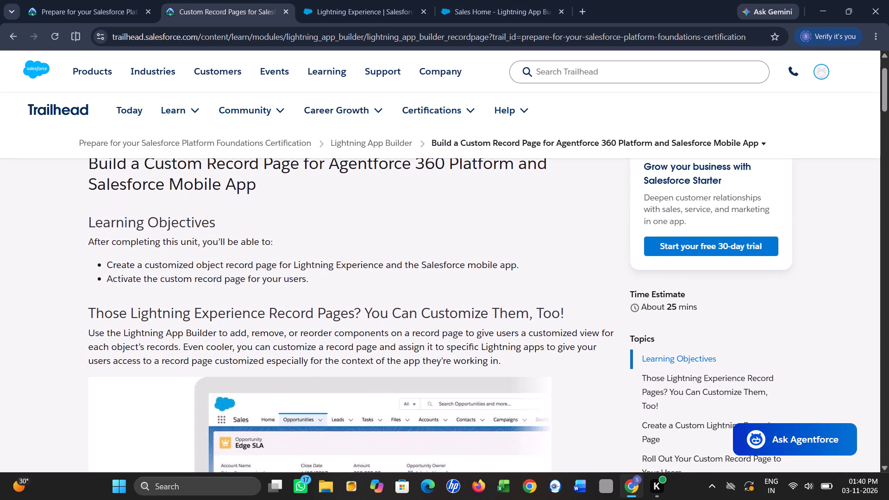
{"action": "scroll", "coordinate": [324, 268], "scroll_direction": "down", "scroll_amount": 2}
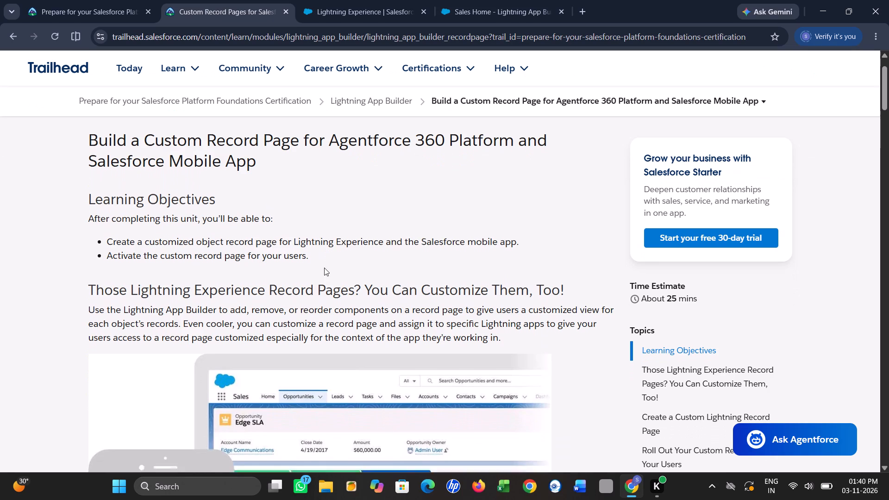
{"action": "scroll", "coordinate": [324, 268], "scroll_direction": "down", "scroll_amount": 2}
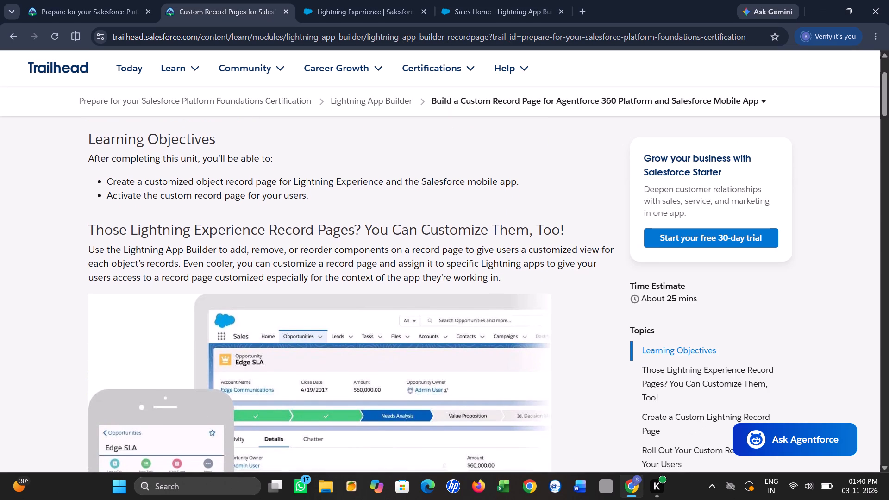
{"action": "scroll", "coordinate": [324, 268], "scroll_direction": "down", "scroll_amount": 2}
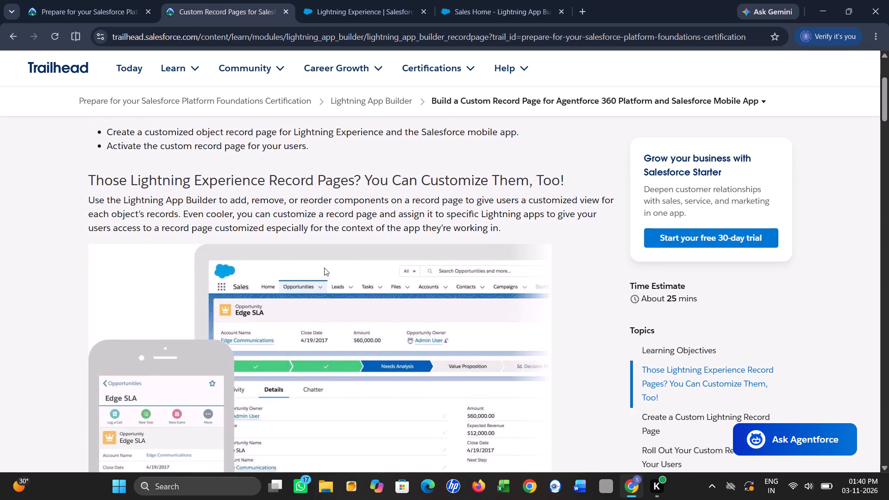
{"action": "scroll", "coordinate": [324, 268], "scroll_direction": "down", "scroll_amount": 2}
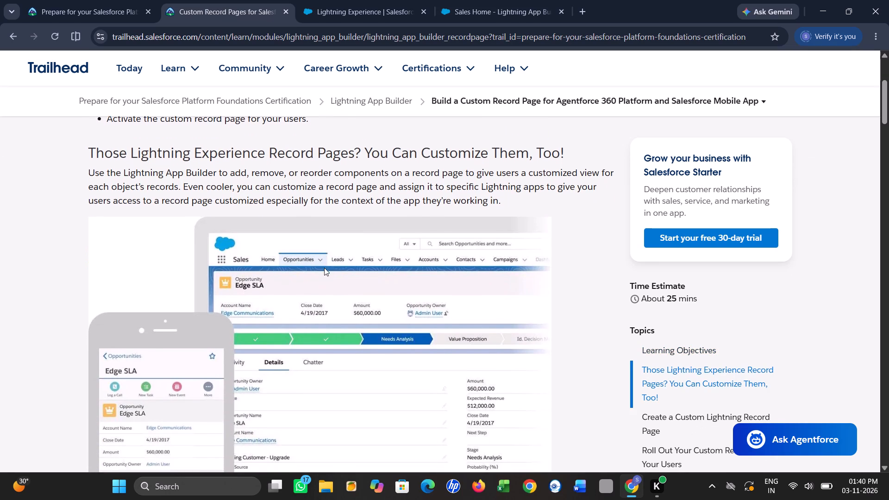
Read the instructions for creating the custom opportunity record page, including its template, components and tabs.
{"action": "scroll", "coordinate": [324, 268], "scroll_direction": "down", "scroll_amount": 4}
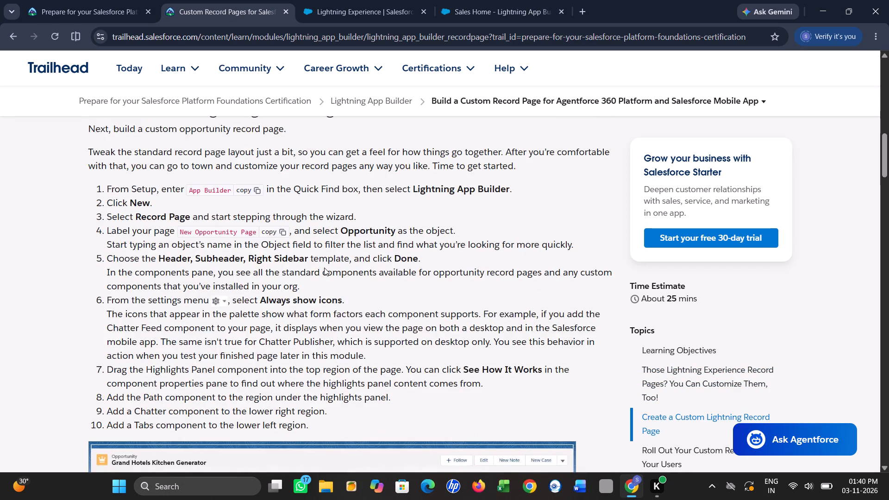
{"action": "scroll", "coordinate": [324, 268], "scroll_direction": "up", "scroll_amount": 1}
{"action": "scroll", "coordinate": [324, 268], "scroll_direction": "down", "scroll_amount": 2}
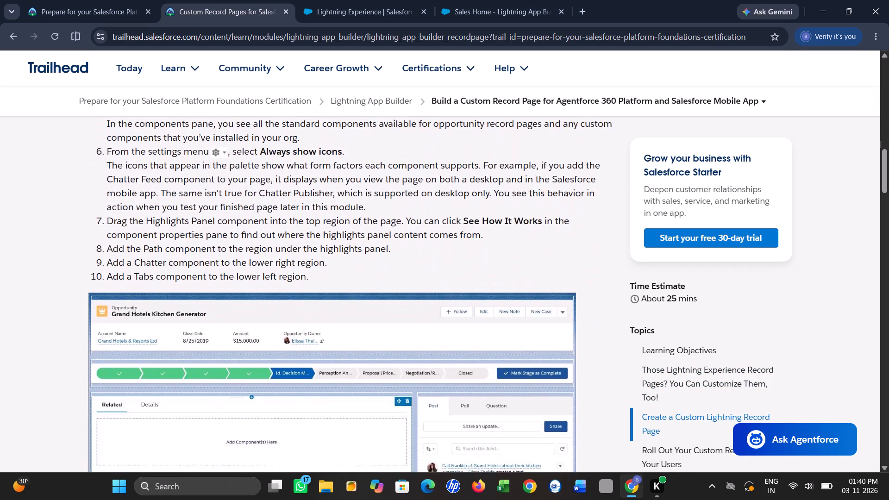
{"action": "scroll", "coordinate": [324, 268], "scroll_direction": "down", "scroll_amount": 4}
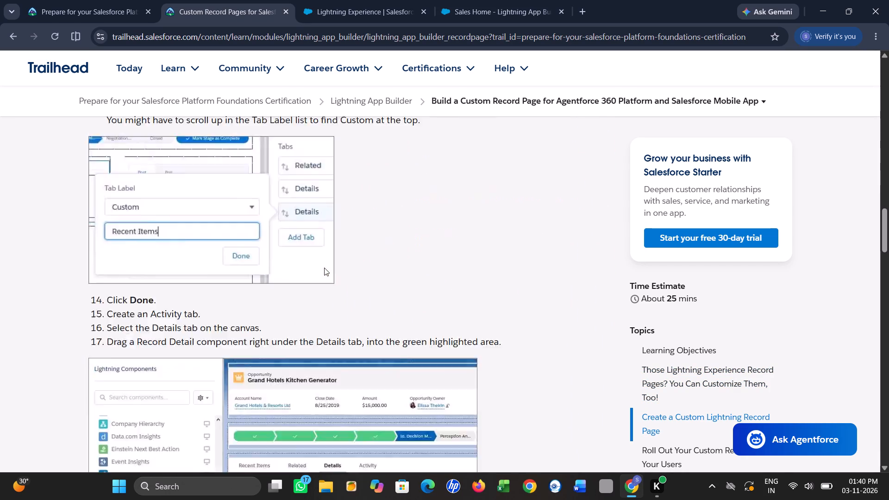
Examine the custom record page challenge requirements for the New Account Page settings, components, tabs and activation.
{"action": "scroll", "coordinate": [324, 268], "scroll_direction": "down", "scroll_amount": 9}
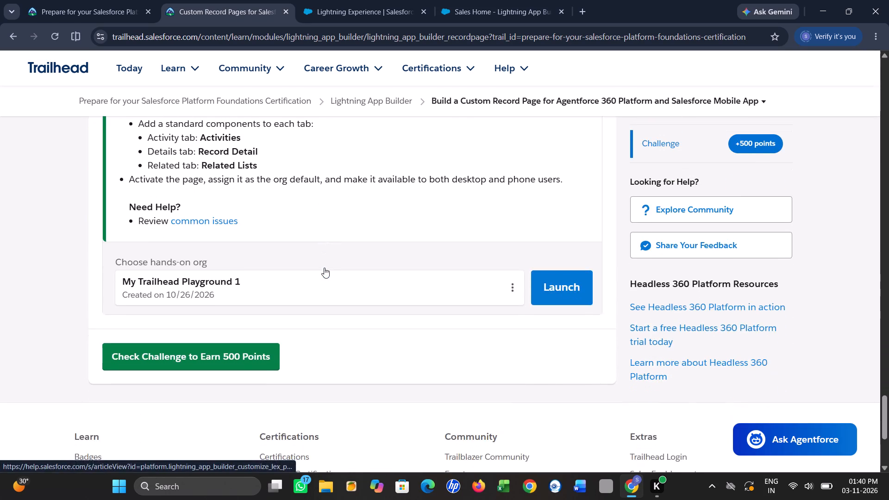
{"action": "scroll", "coordinate": [324, 268], "scroll_direction": "down", "scroll_amount": 1}
{"action": "scroll", "coordinate": [324, 268], "scroll_direction": "up", "scroll_amount": 4}
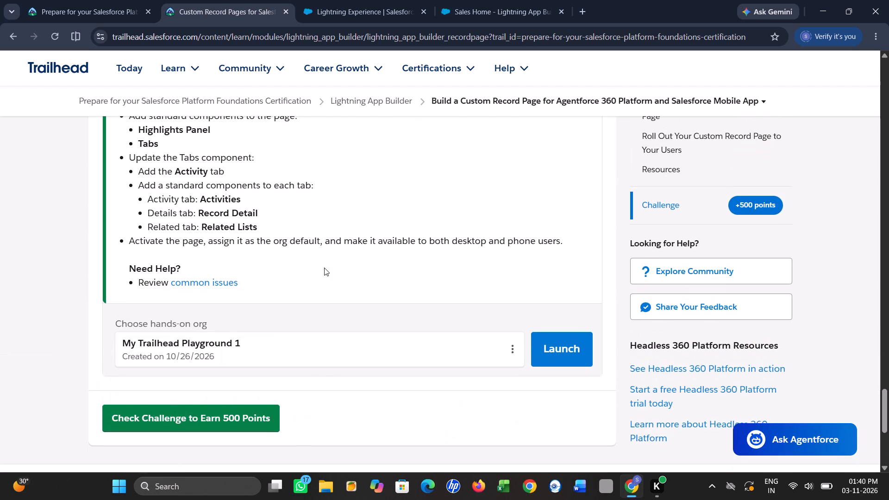
{"action": "scroll", "coordinate": [324, 268], "scroll_direction": "up", "scroll_amount": 1}
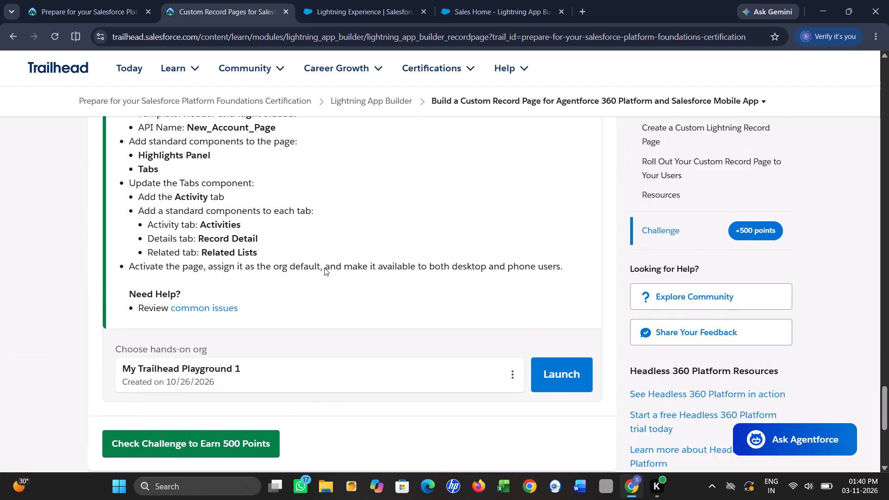
{"action": "scroll", "coordinate": [324, 268], "scroll_direction": "up", "scroll_amount": 3}
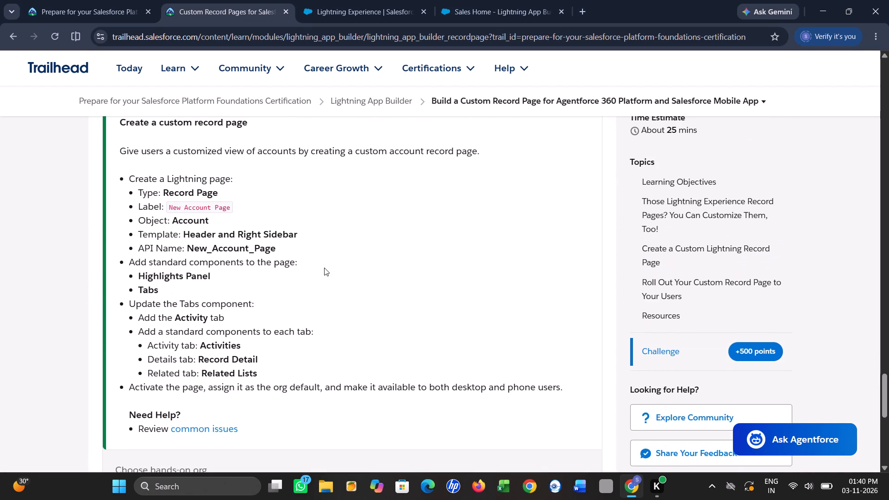
Look back through the record page activation and tab component instructions, returning to the unit's learning objectives.
{"action": "scroll", "coordinate": [324, 268], "scroll_direction": "up", "scroll_amount": 6}
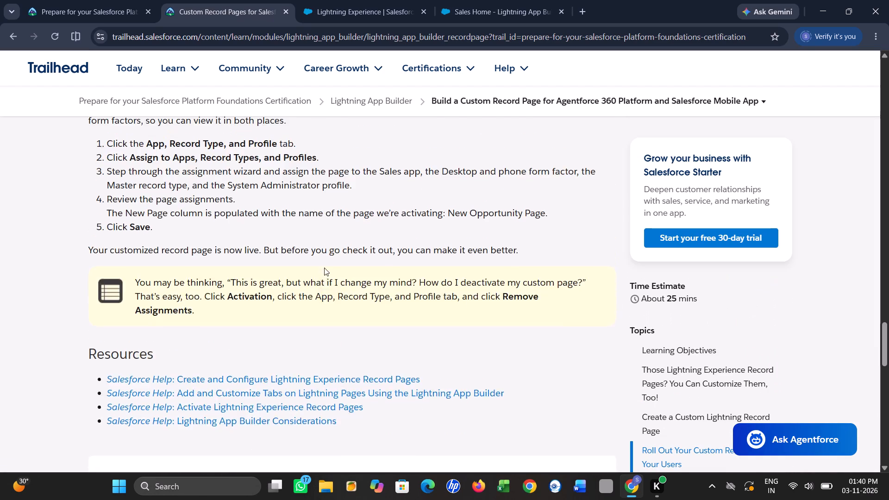
{"action": "scroll", "coordinate": [324, 268], "scroll_direction": "up", "scroll_amount": 6}
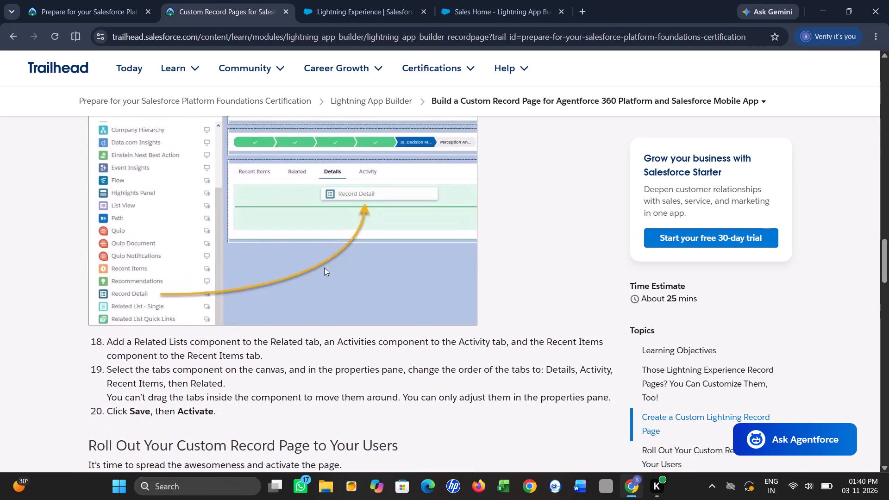
{"action": "scroll", "coordinate": [324, 268], "scroll_direction": "up", "scroll_amount": 8}
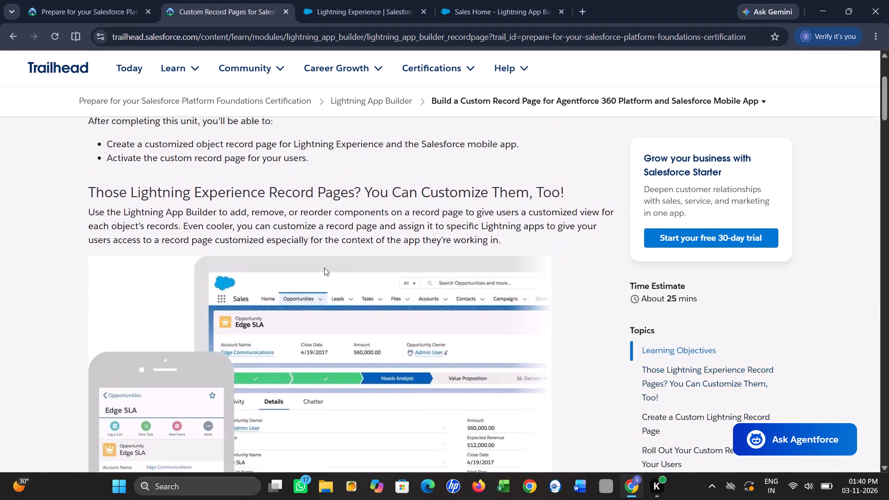
{"action": "scroll", "coordinate": [324, 268], "scroll_direction": "up", "scroll_amount": 1}
{"action": "scroll", "coordinate": [324, 268], "scroll_direction": "down", "scroll_amount": 1}
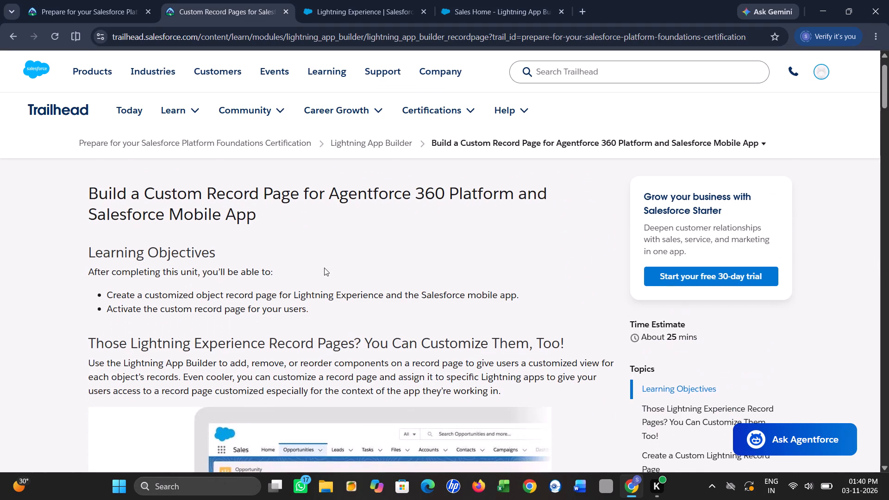
{"action": "scroll", "coordinate": [324, 268], "scroll_direction": "down", "scroll_amount": 1}
{"action": "scroll", "coordinate": [324, 268], "scroll_direction": "up", "scroll_amount": 1}
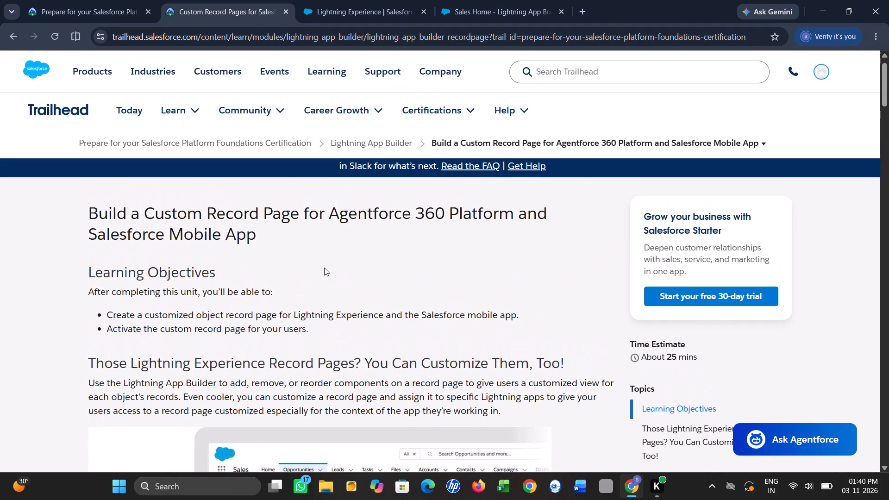
{"action": "scroll", "coordinate": [324, 268], "scroll_direction": "down", "scroll_amount": 1}
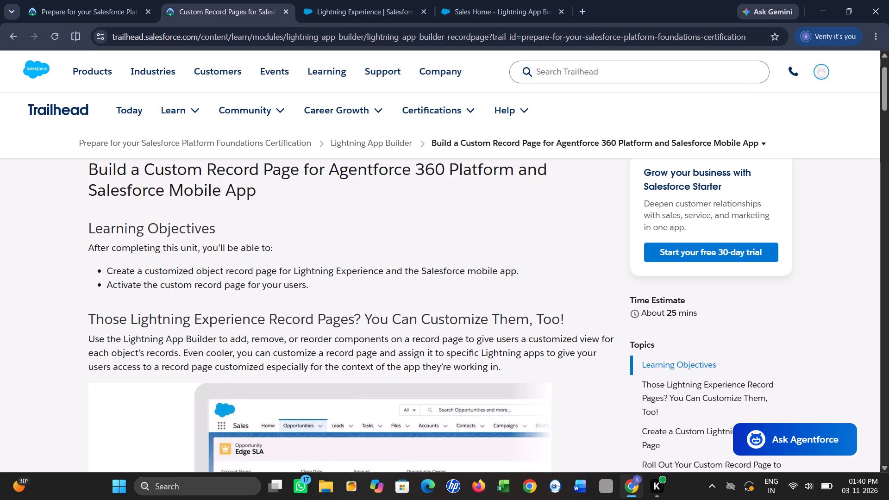
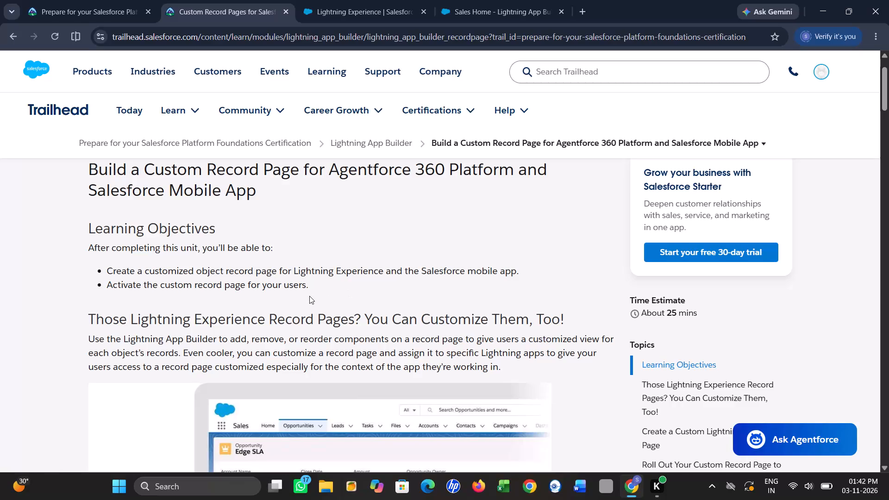
Launch My Trailhead Playground 1 from the custom record page challenge.
{"action": "scroll", "coordinate": [309, 296], "scroll_direction": "down", "scroll_amount": 2}
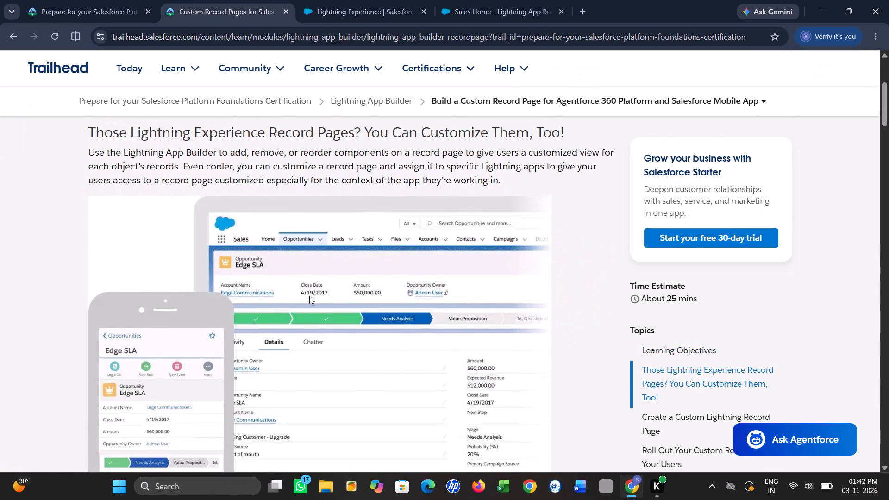
{"action": "scroll", "coordinate": [309, 296], "scroll_direction": "down", "scroll_amount": 15}
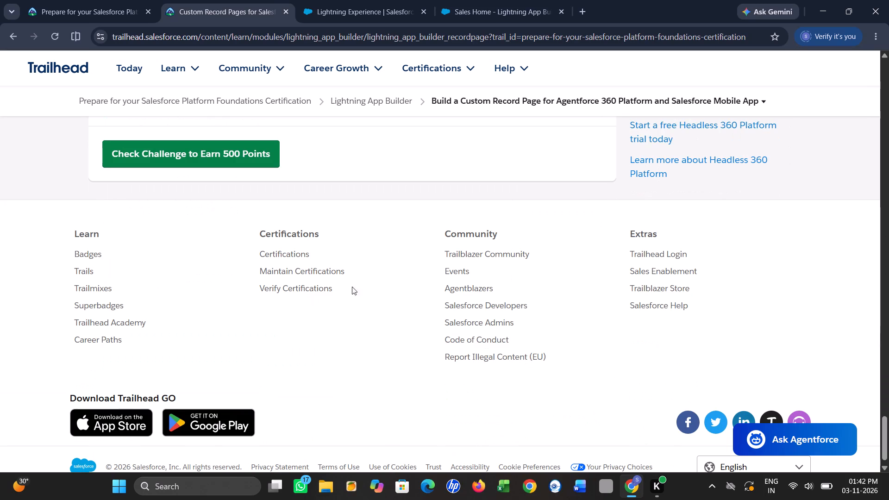
{"action": "scroll", "coordinate": [357, 300], "scroll_direction": "down", "scroll_amount": 1}
{"action": "scroll", "coordinate": [250, 319], "scroll_direction": "up", "scroll_amount": 2}
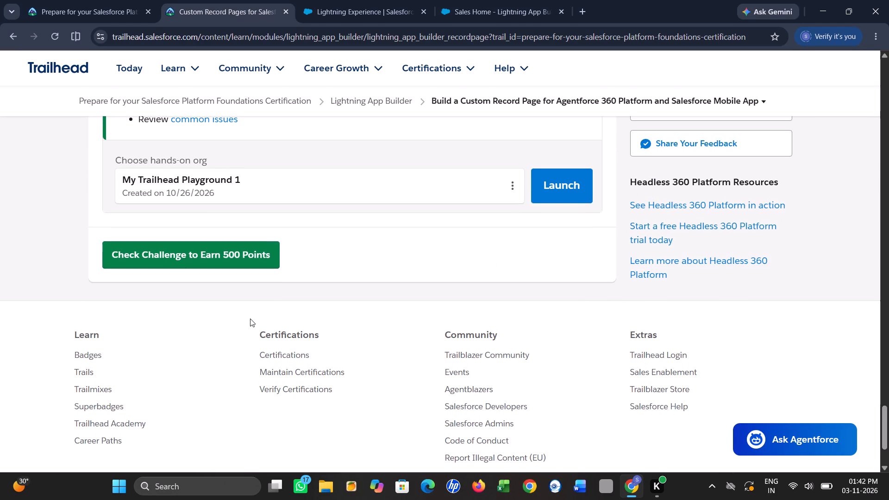
{"action": "scroll", "coordinate": [250, 319], "scroll_direction": "down", "scroll_amount": 3}
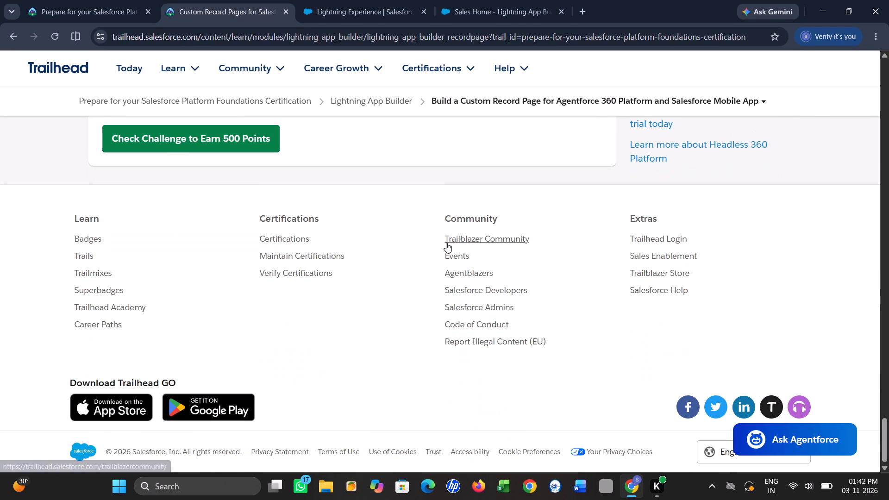
{"action": "scroll", "coordinate": [446, 243], "scroll_direction": "up", "scroll_amount": 1}
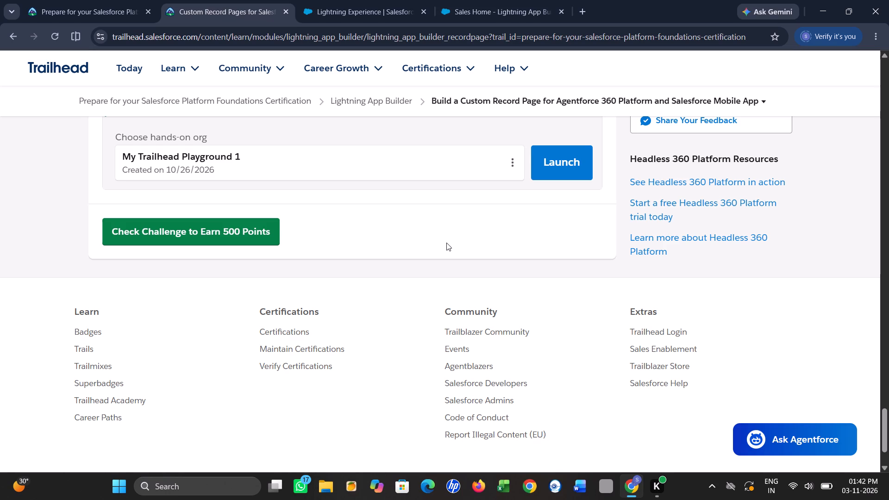
{"action": "left_click", "coordinate": [572, 159]}
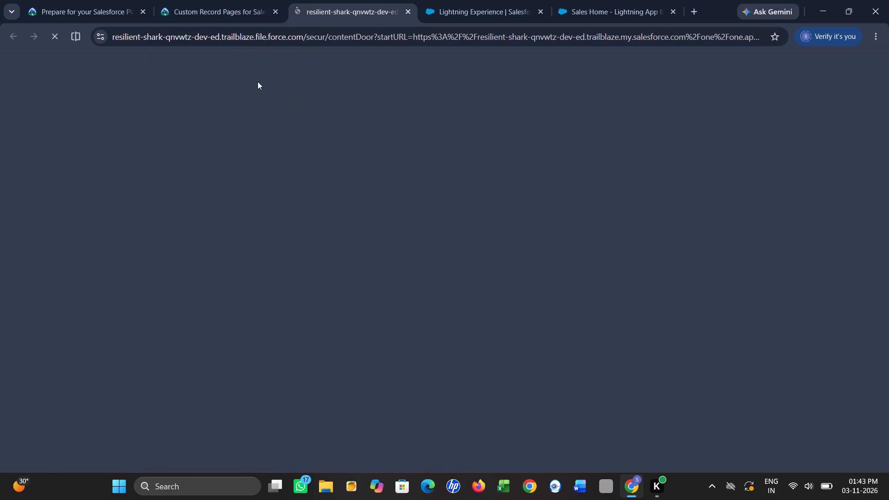
Close the old Lightning Experience and Sales Home Lightning App Builder browser tabs, keeping the newly launched playground.
{"action": "left_click", "coordinate": [208, 0]}
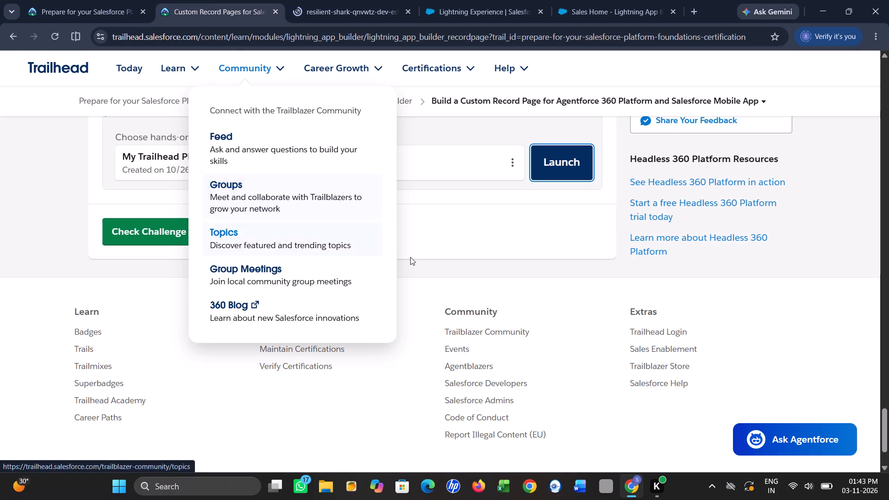
{"action": "left_click", "coordinate": [341, 0]}
{"action": "left_click", "coordinate": [492, 0]}
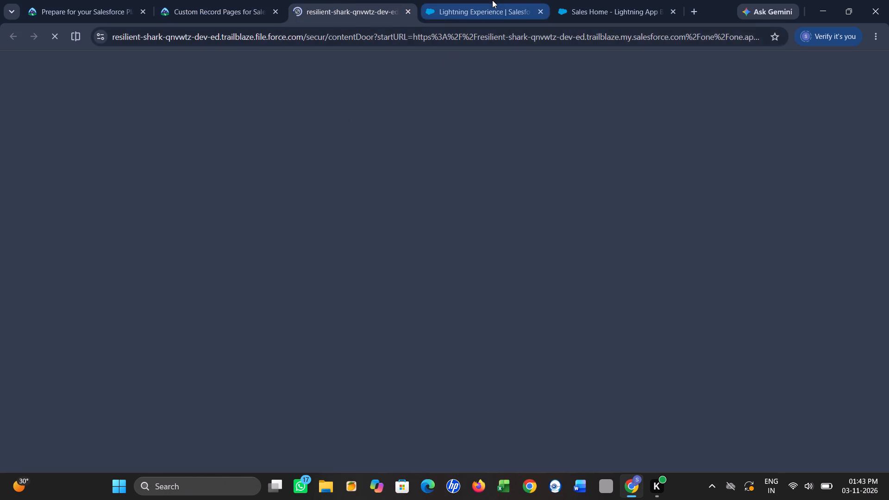
{"action": "left_click", "coordinate": [543, 11]}
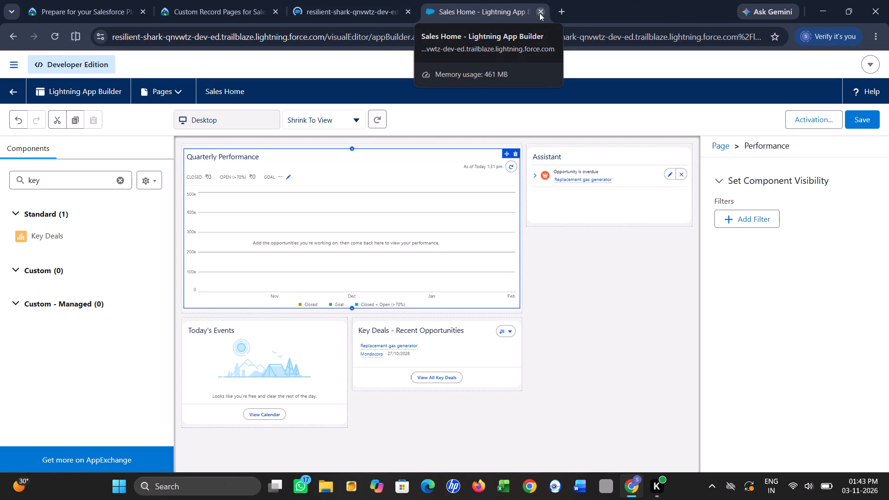
{"action": "left_click", "coordinate": [539, 13]}
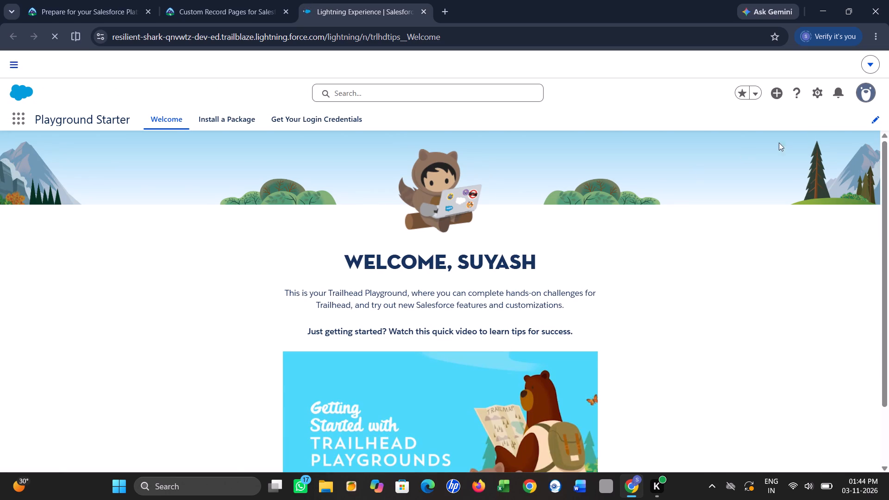
Open Setup from the playground and dismiss the site's notification permission request.
{"action": "left_click", "coordinate": [816, 92]}
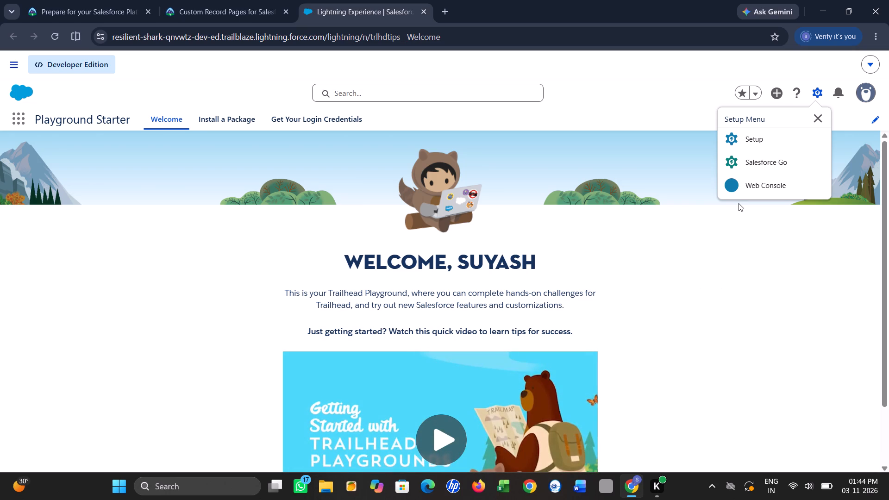
{"action": "left_click", "coordinate": [765, 137]}
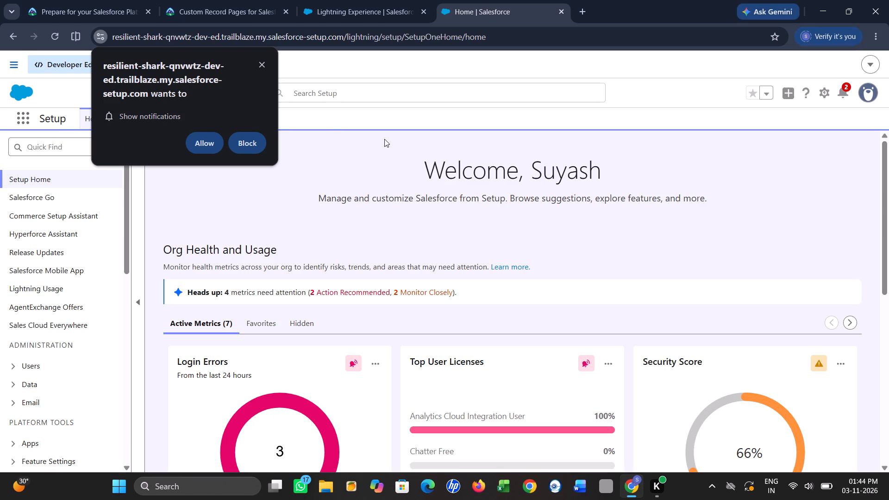
{"action": "left_click", "coordinate": [261, 63]}
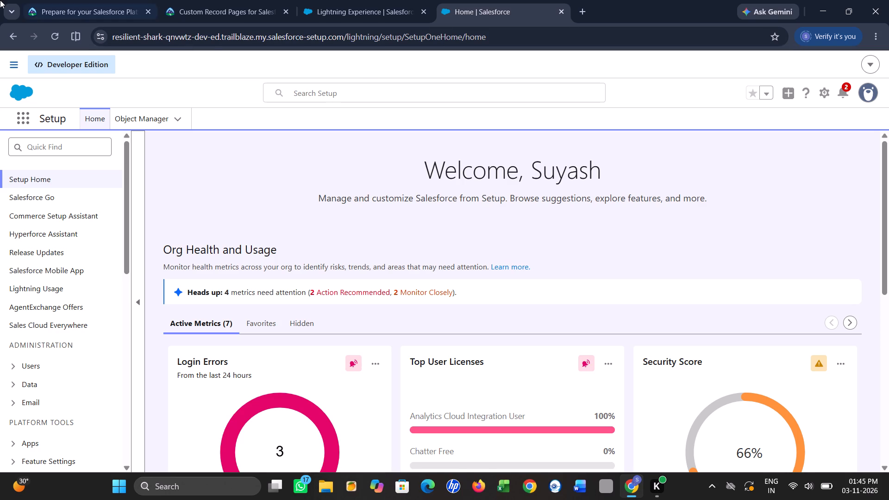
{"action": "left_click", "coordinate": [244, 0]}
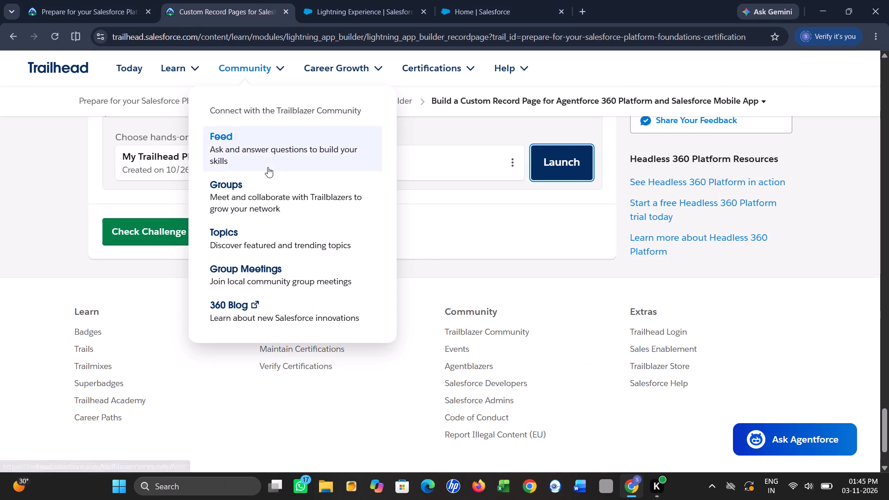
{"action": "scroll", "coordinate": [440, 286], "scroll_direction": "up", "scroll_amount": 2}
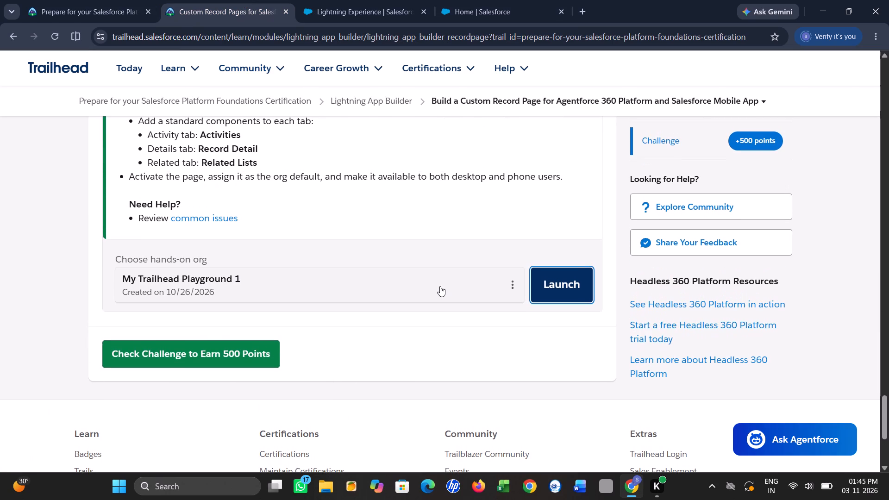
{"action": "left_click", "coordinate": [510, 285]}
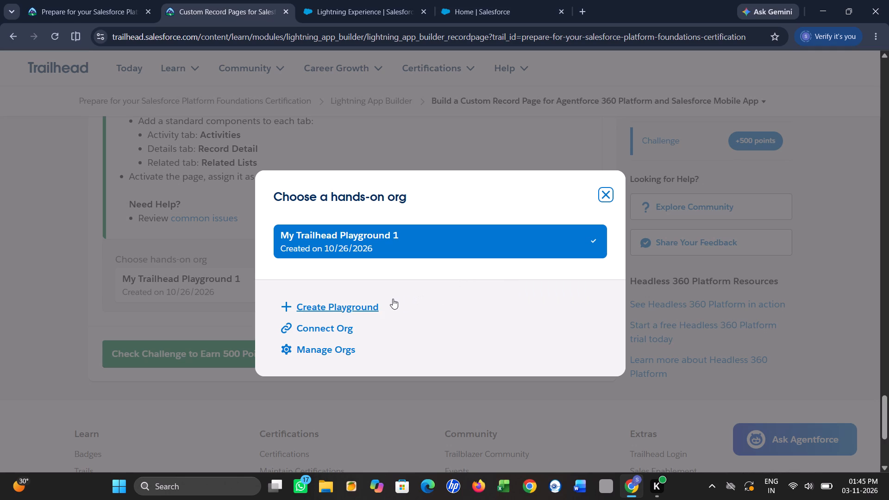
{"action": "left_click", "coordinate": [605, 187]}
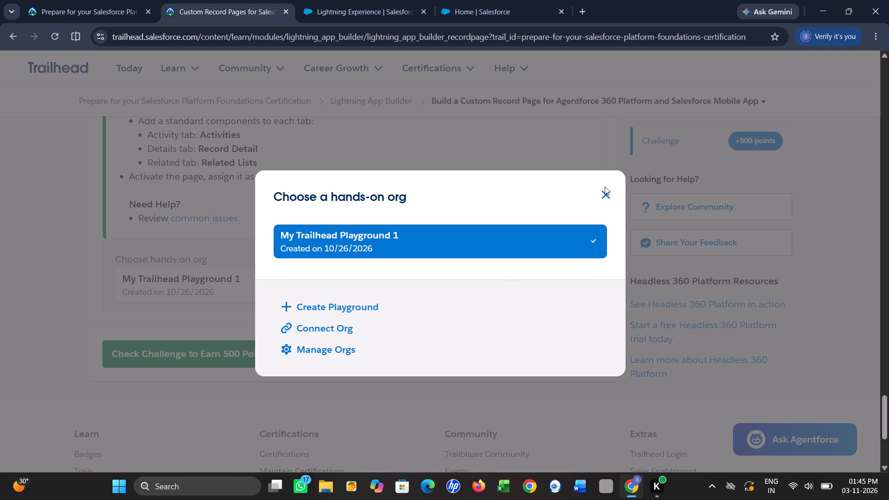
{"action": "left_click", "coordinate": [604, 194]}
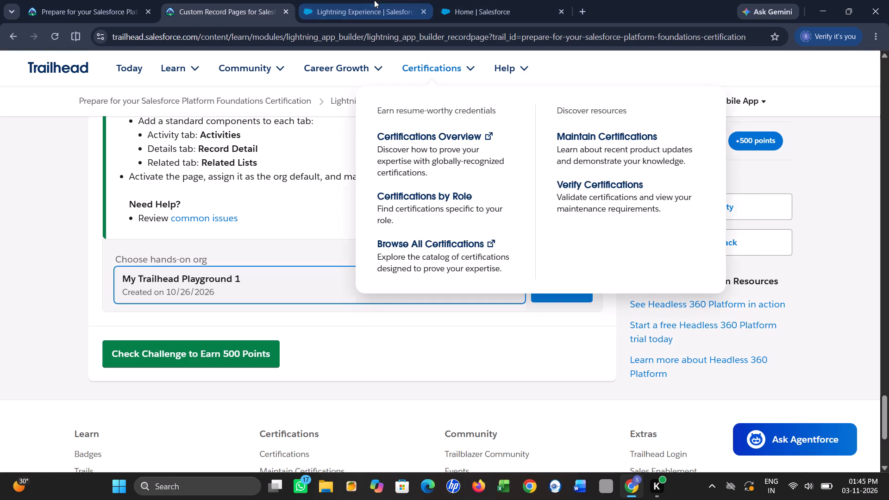
Return to Setup, search Quick Find for "app bui" and open the Lightning App Builder page.
{"action": "left_click", "coordinate": [472, 0]}
{"action": "scroll", "coordinate": [358, 220], "scroll_direction": "down", "scroll_amount": 1}
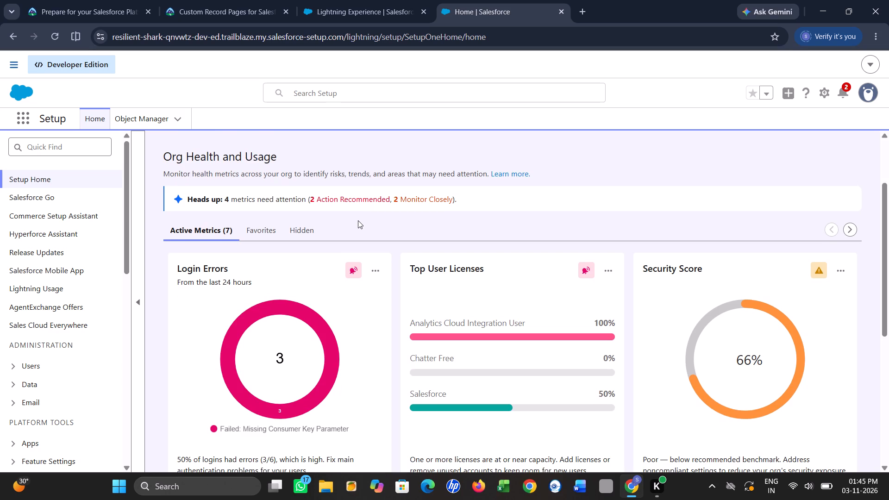
{"action": "scroll", "coordinate": [358, 220], "scroll_direction": "down", "scroll_amount": 1}
{"action": "scroll", "coordinate": [358, 220], "scroll_direction": "up", "scroll_amount": 2}
{"action": "scroll", "coordinate": [358, 220], "scroll_direction": "down", "scroll_amount": 2}
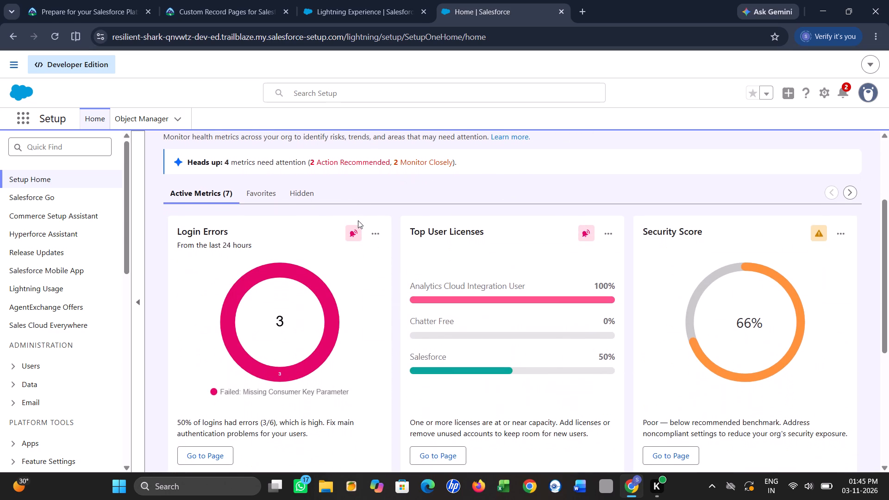
{"action": "scroll", "coordinate": [358, 220], "scroll_direction": "down", "scroll_amount": 1}
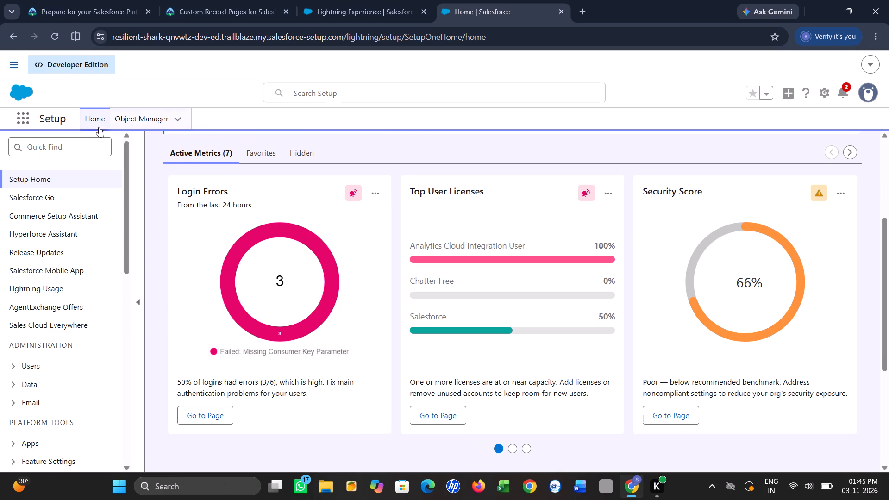
{"action": "left_click", "coordinate": [89, 144]}
{"action": "type", "text": "app"}
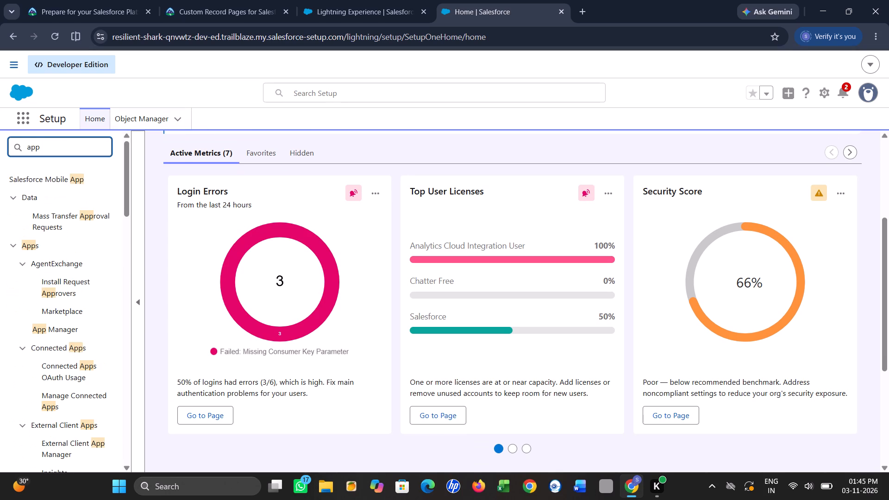
{"action": "key", "text": "space"}
{"action": "type", "text": "bui"}
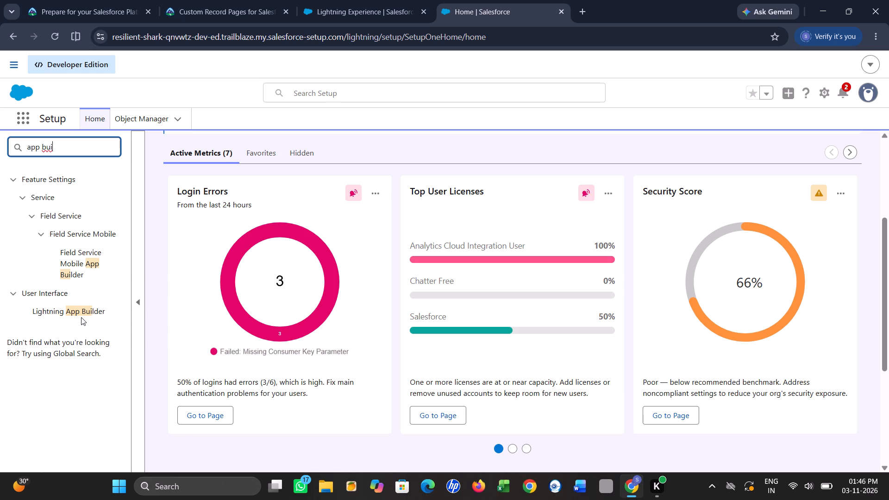
{"action": "double_click", "coordinate": [75, 313]}
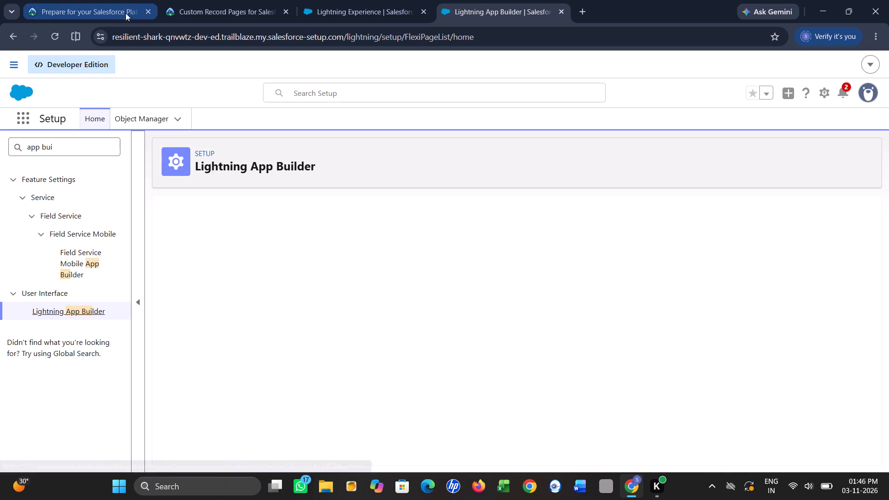
Check the challenge requirements, then start a new Lightning page of type Record Page and advance to its label and object settings.
{"action": "left_click", "coordinate": [211, 0]}
{"action": "scroll", "coordinate": [121, 223], "scroll_direction": "up", "scroll_amount": 1}
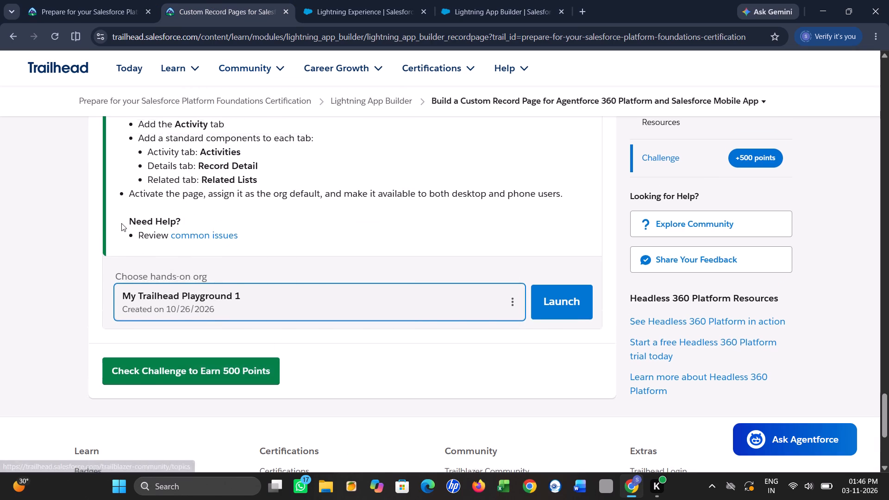
{"action": "scroll", "coordinate": [121, 223], "scroll_direction": "up", "scroll_amount": 2}
{"action": "left_click", "coordinate": [486, 0]}
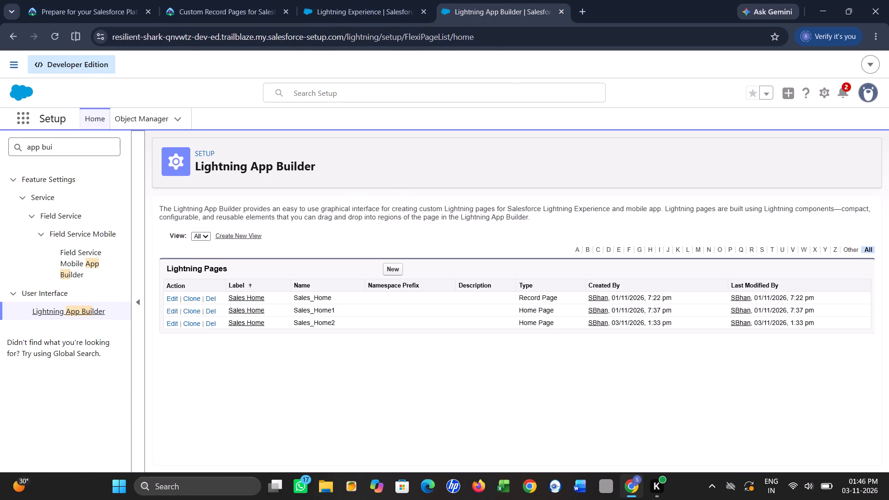
{"action": "left_click", "coordinate": [396, 269]}
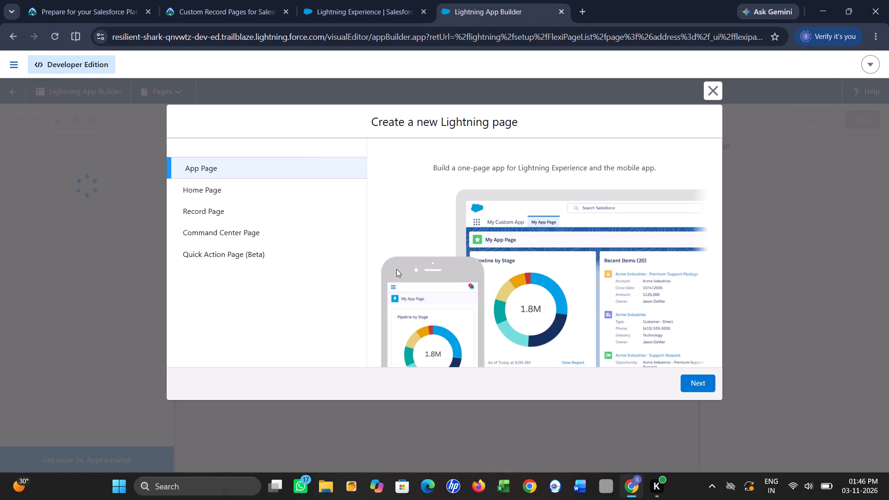
{"action": "left_click", "coordinate": [294, 210]}
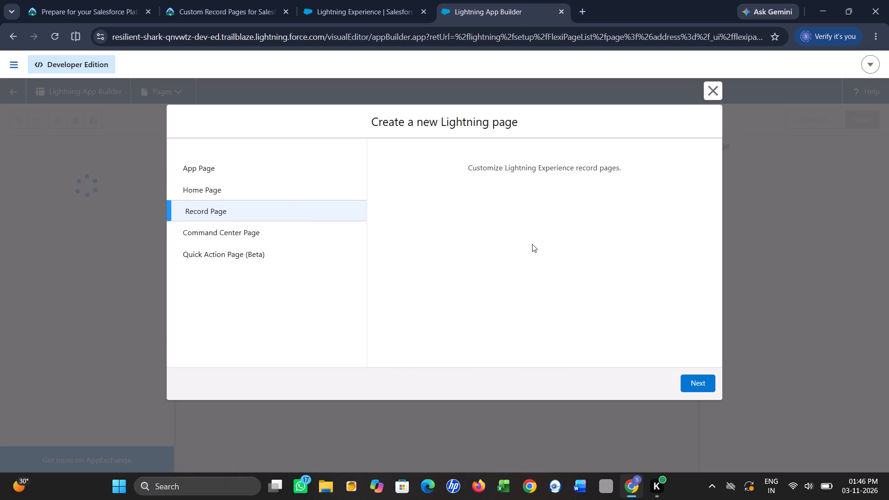
{"action": "left_click", "coordinate": [319, 189]}
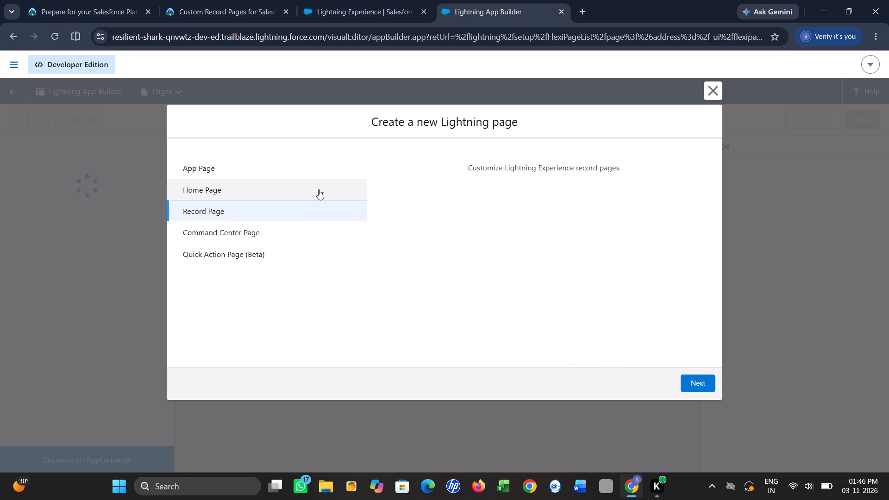
{"action": "left_click", "coordinate": [303, 215]}
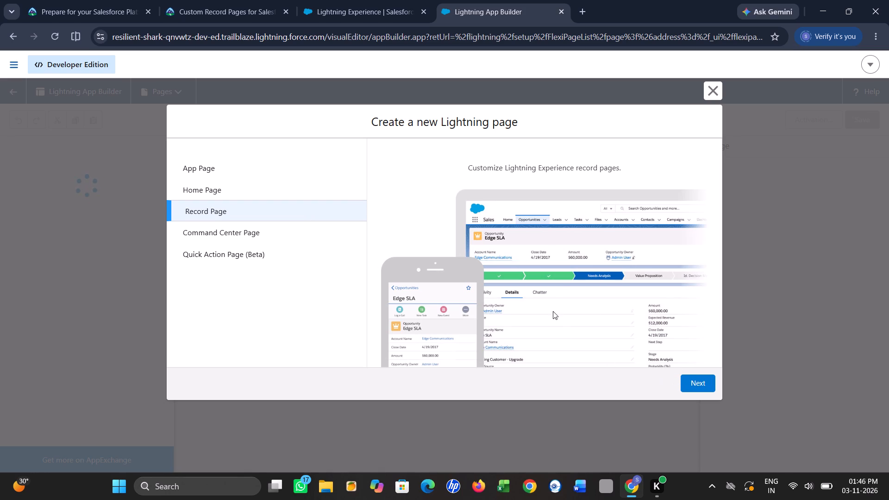
{"action": "left_click", "coordinate": [306, 167]}
{"action": "left_click", "coordinate": [296, 215]}
{"action": "left_click", "coordinate": [695, 381]}
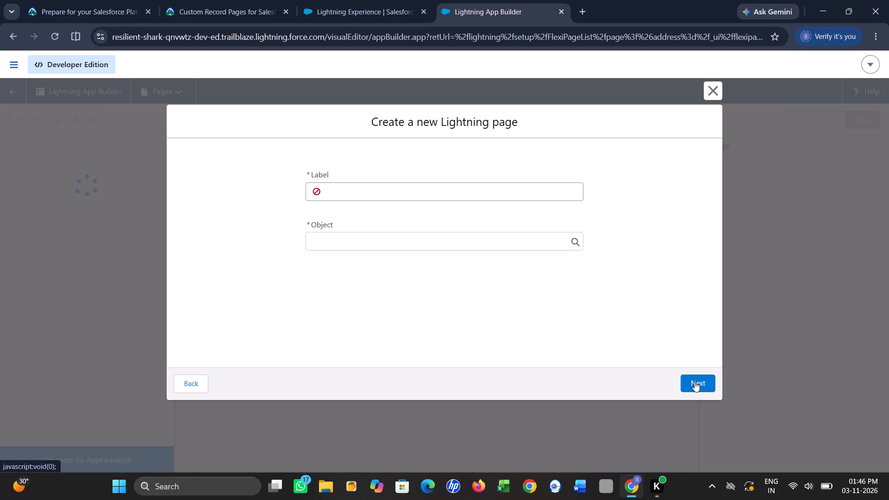
Copy the object name Account from the Trailhead challenge and set it as the new Lightning page's object.
{"action": "left_click", "coordinate": [255, 10]}
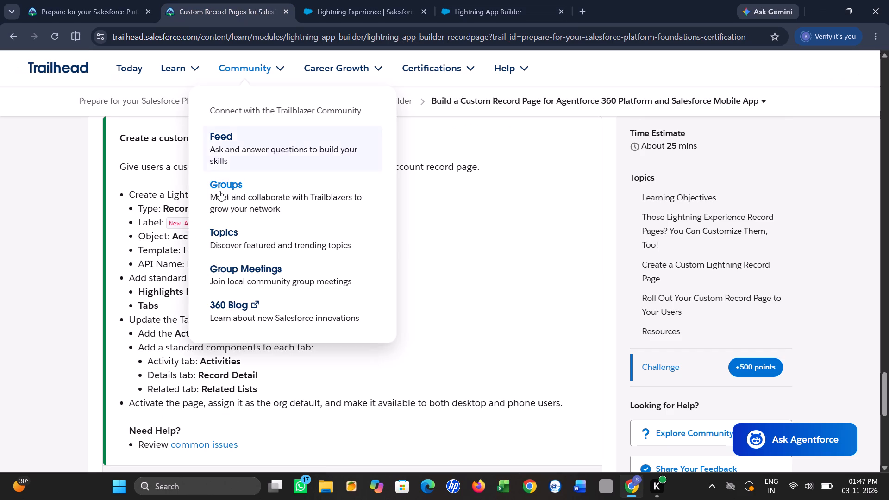
{"action": "left_click_drag", "start_coordinate": [172, 237], "coordinate": [216, 240]}
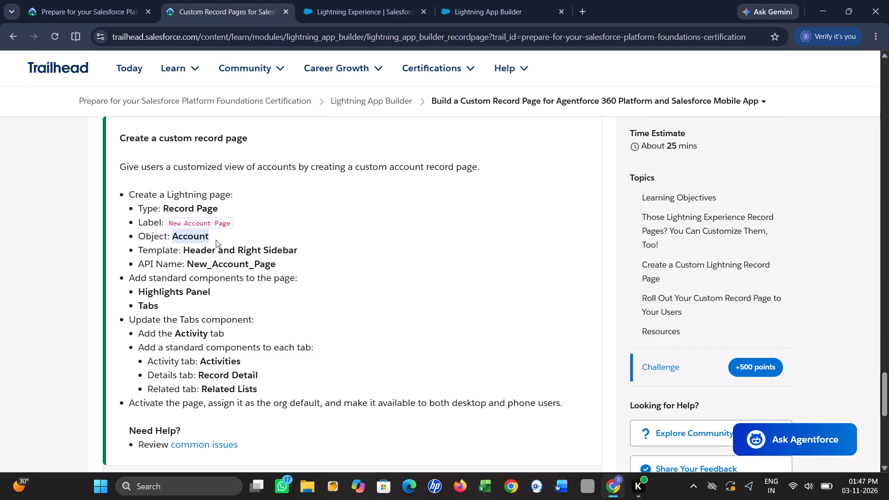
{"action": "left_click_drag", "start_coordinate": [216, 240], "coordinate": [217, 240]}
{"action": "key", "text": "ctrl+c"}
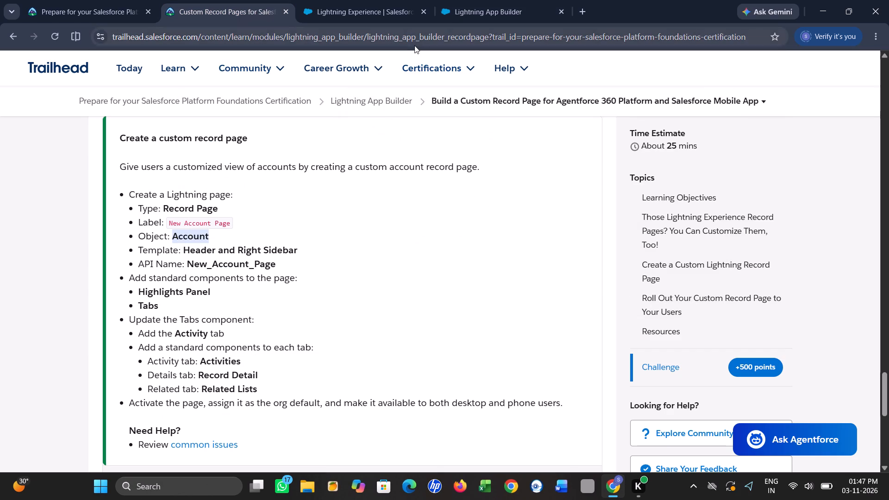
{"action": "left_click", "coordinate": [488, 0]}
{"action": "left_click", "coordinate": [368, 243]}
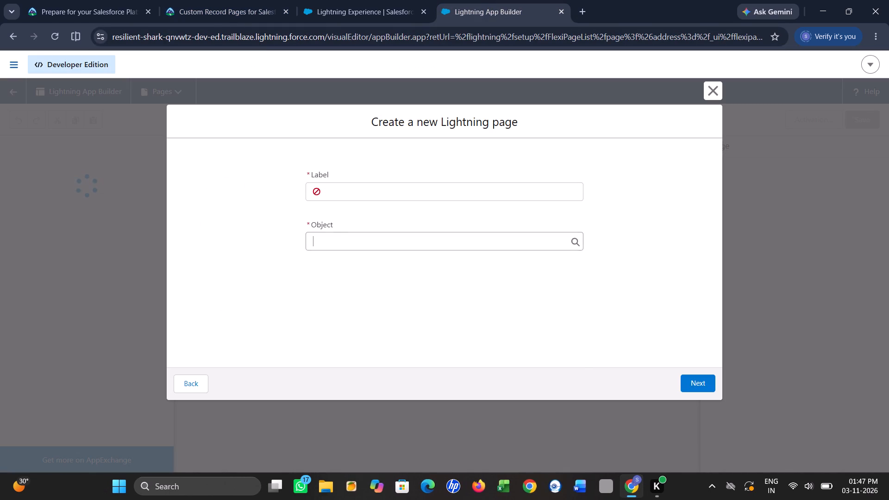
{"action": "key", "text": "ctrl+v"}
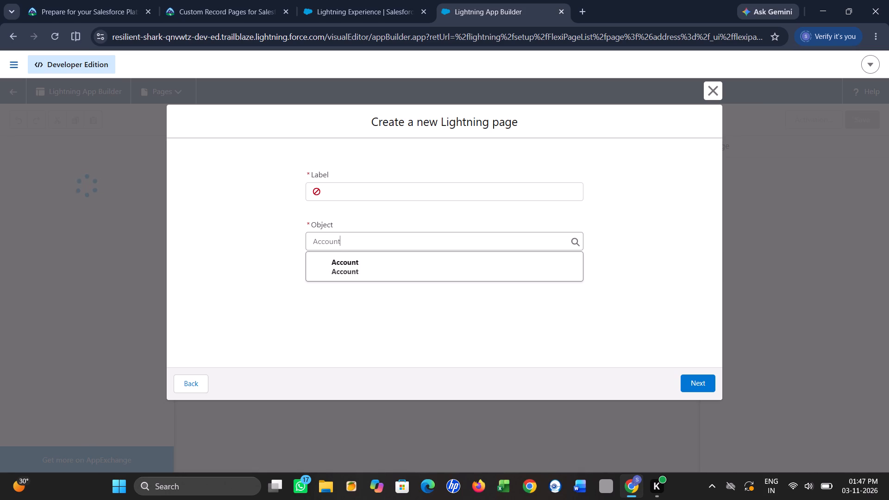
{"action": "left_click", "coordinate": [388, 271]}
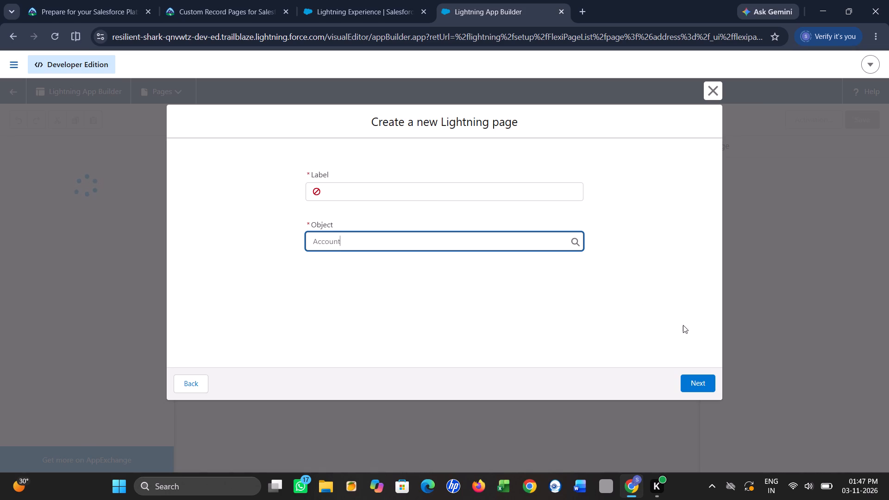
{"action": "left_click", "coordinate": [701, 382]}
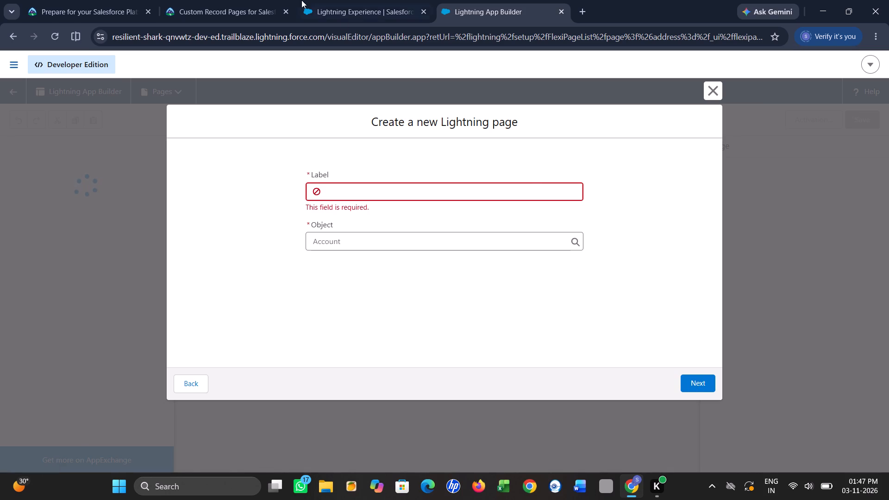
Copy the label New Account Page from the challenge into the new page's label and advance to template selection.
{"action": "left_click", "coordinate": [213, 0]}
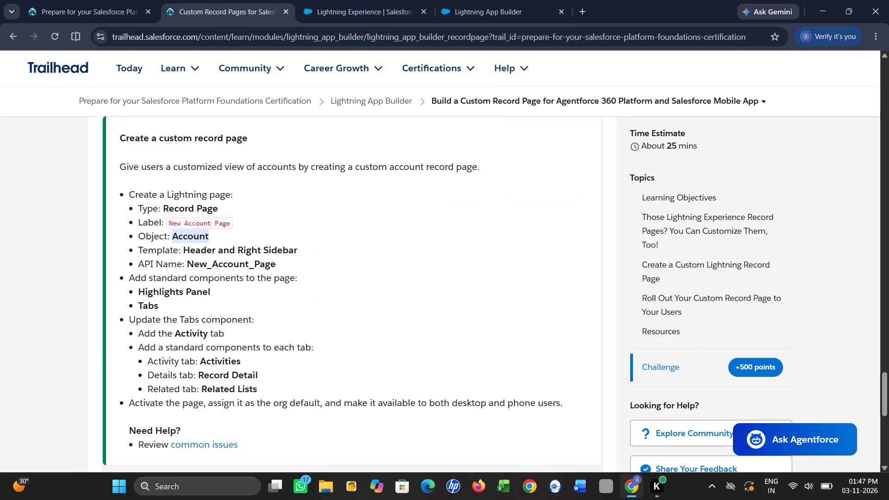
{"action": "left_click_drag", "start_coordinate": [169, 219], "coordinate": [231, 223]}
{"action": "key", "text": "ctrl+c"}
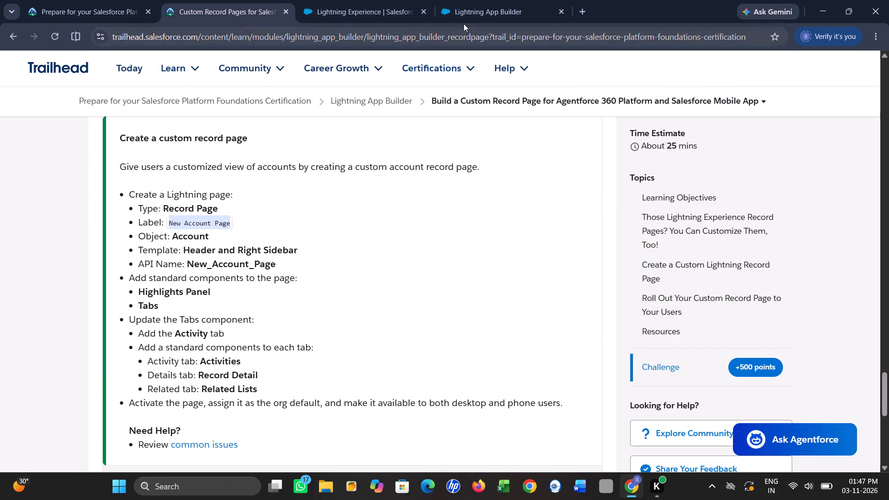
{"action": "left_click", "coordinate": [508, 0]}
{"action": "left_click", "coordinate": [348, 188]}
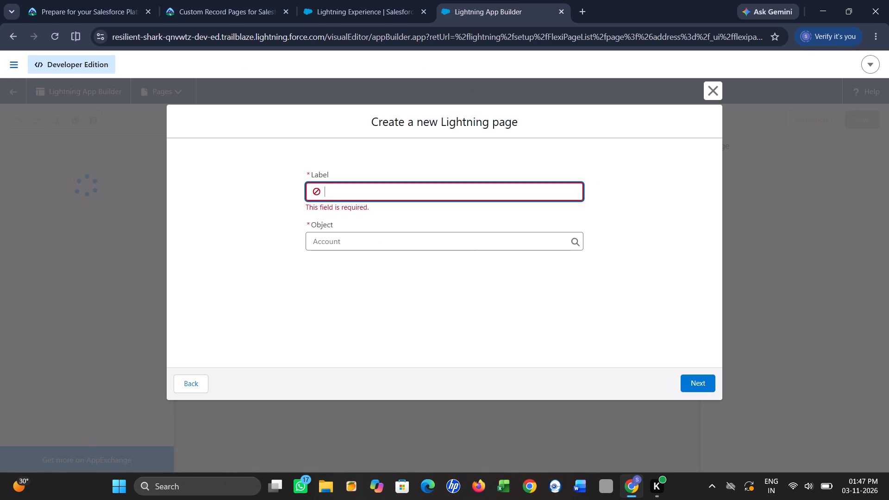
{"action": "key", "text": "ctrl+v"}
{"action": "left_click", "coordinate": [699, 382]}
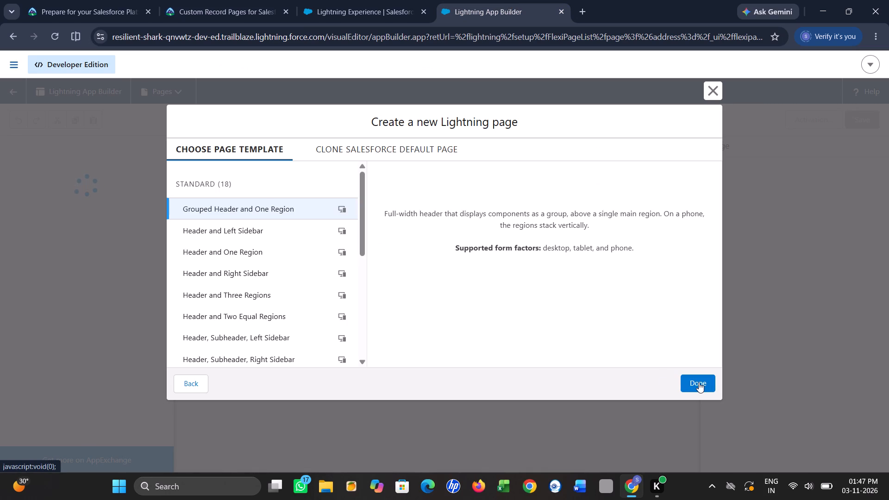
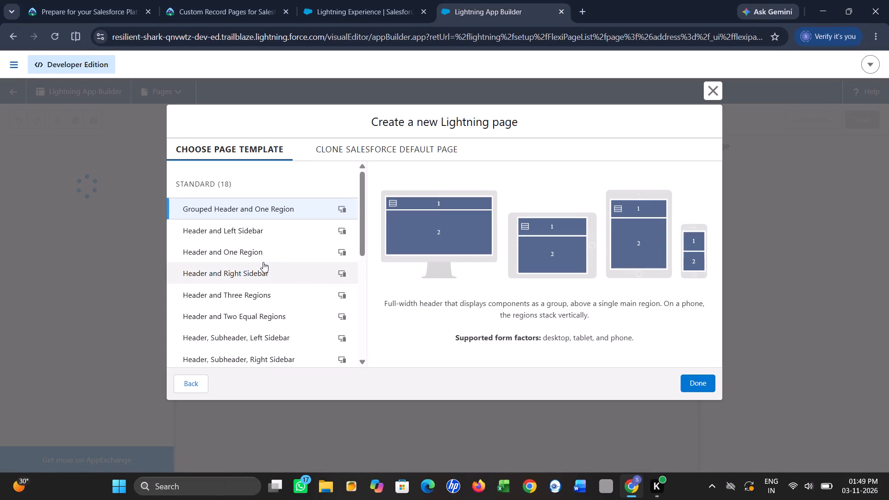
Choose the Header and Right Sidebar template, finish creating the page and dismiss the Important Changes notice.
{"action": "left_click", "coordinate": [228, 270]}
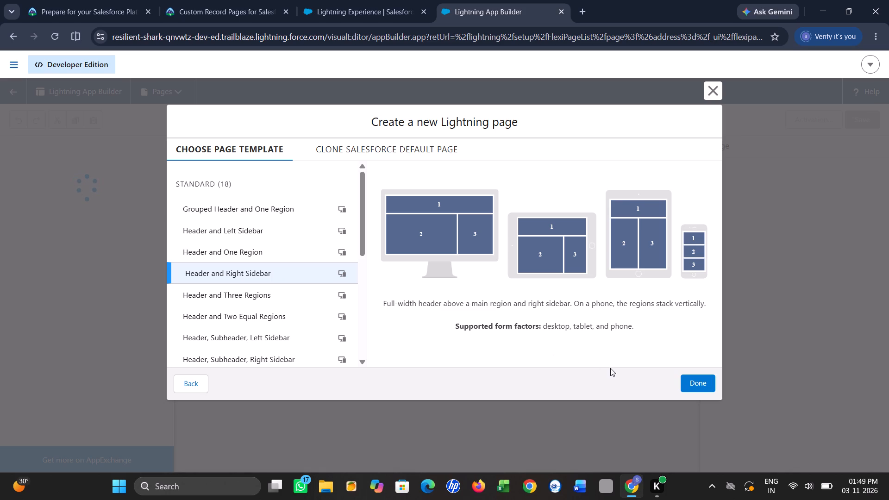
{"action": "left_click", "coordinate": [699, 382]}
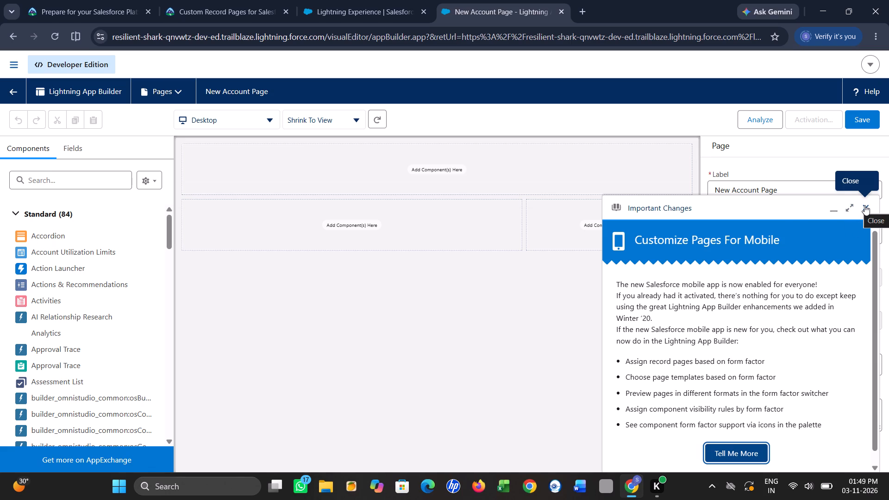
{"action": "left_click", "coordinate": [864, 205]}
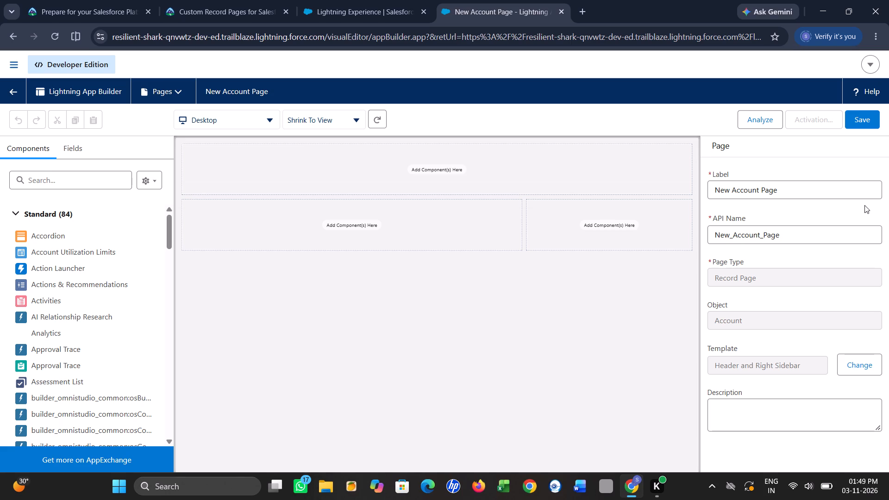
Copy the API name New_Account_Page from the Trailhead challenge and set it as the new page's API name.
{"action": "left_click", "coordinate": [194, 0]}
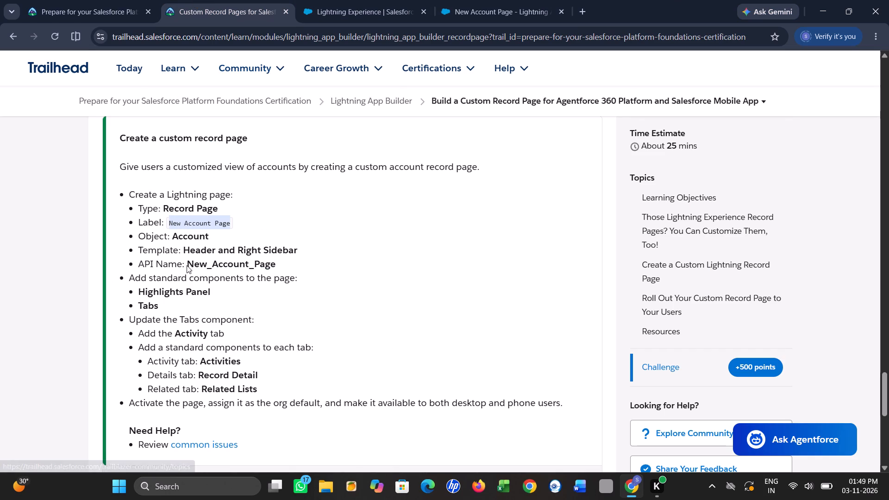
{"action": "left_click_drag", "start_coordinate": [187, 260], "coordinate": [296, 270]}
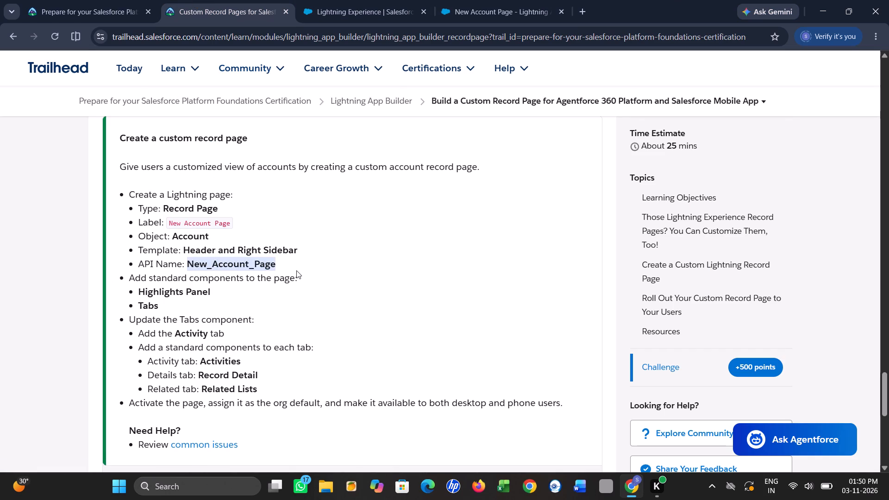
{"action": "key", "text": "ctrl+c"}
{"action": "left_click", "coordinate": [486, 0]}
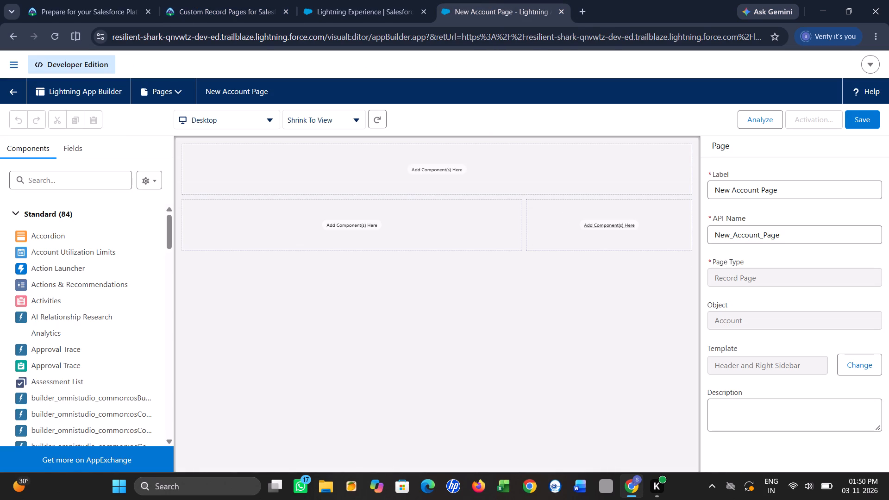
{"action": "left_click_drag", "start_coordinate": [714, 233], "coordinate": [823, 234]}
{"action": "key", "text": "BackSpace"}
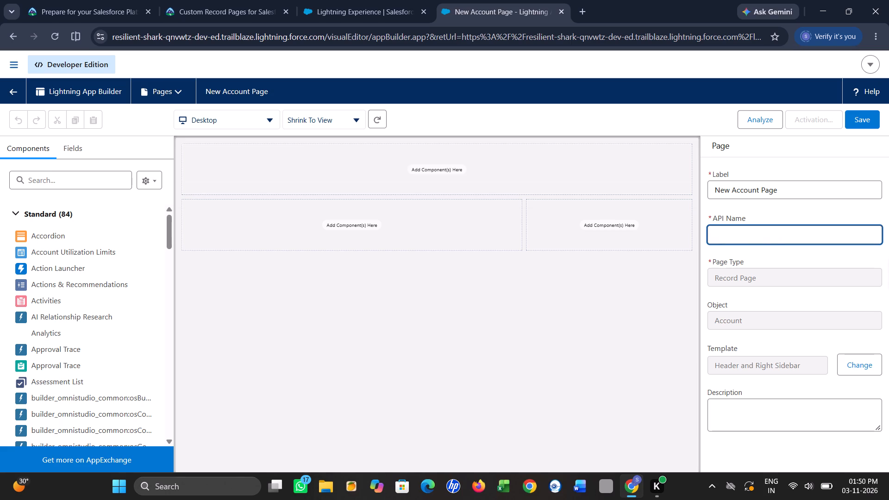
{"action": "key", "text": "ctrl+v"}
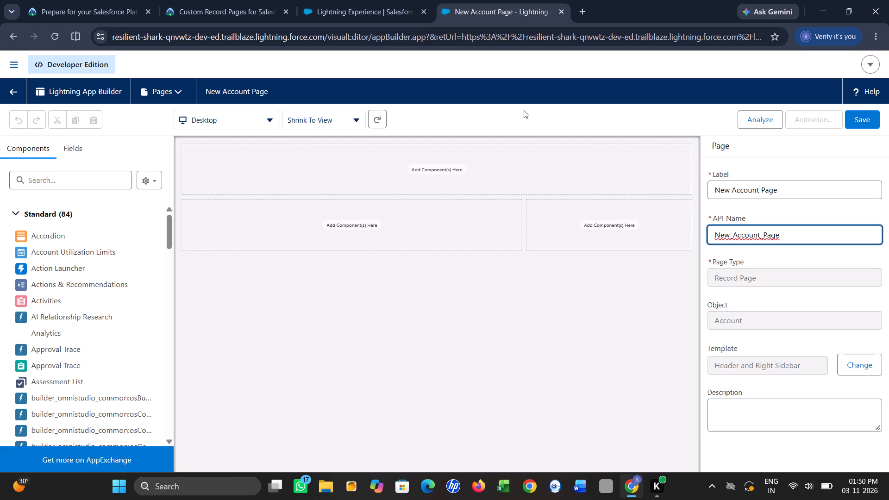
Search the components for "high", add Highlights Panel to the page's header region and delete the duplicate panel below it.
{"action": "left_click", "coordinate": [80, 186]}
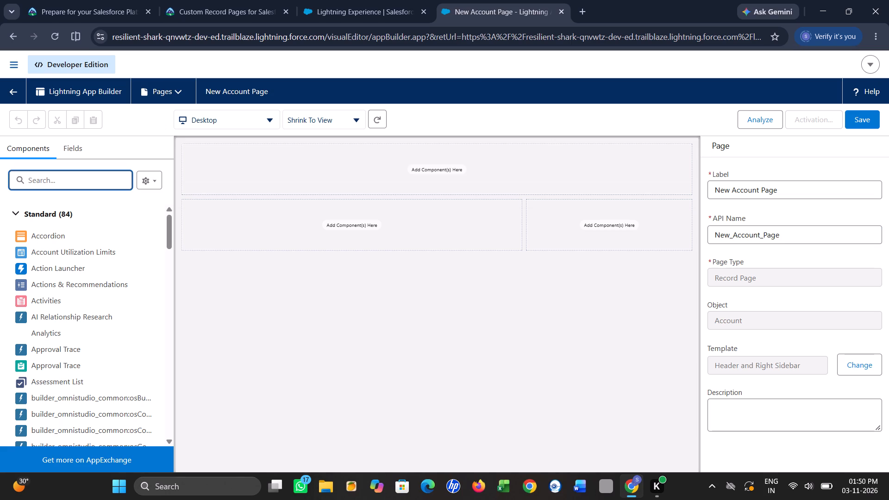
{"action": "type", "text": "high"}
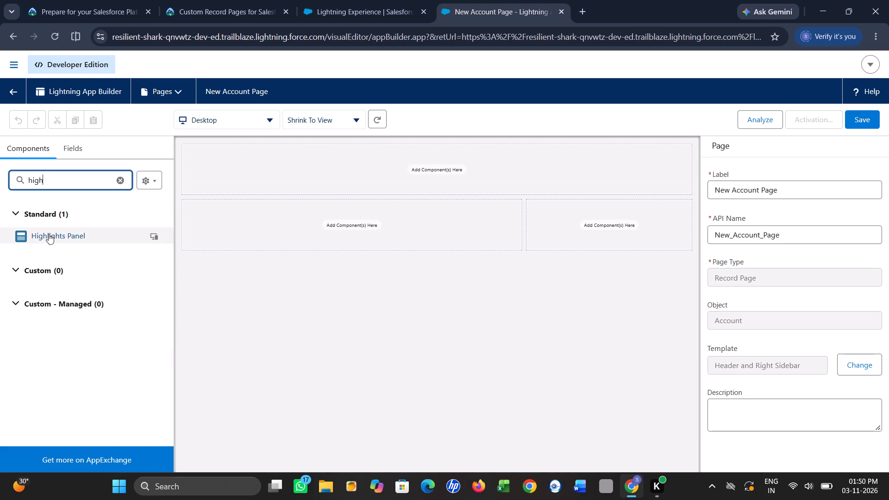
{"action": "left_click_drag", "start_coordinate": [50, 234], "coordinate": [278, 170]}
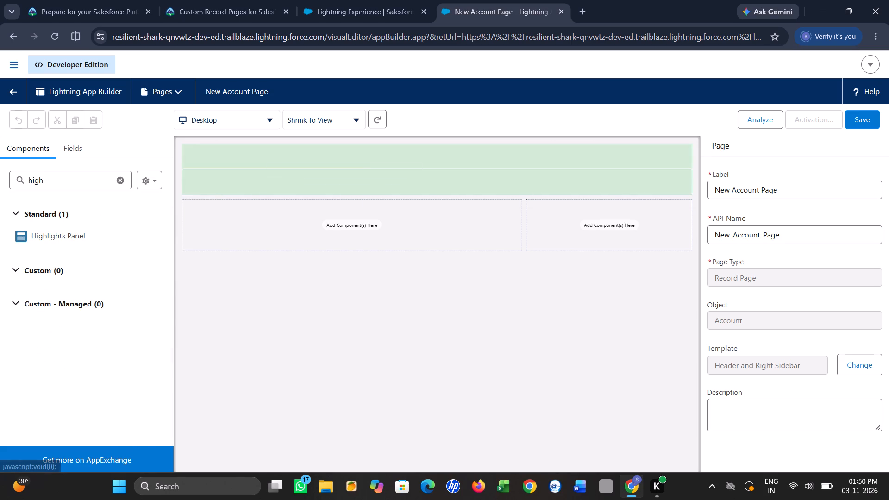
{"action": "left_click", "coordinate": [283, 170]}
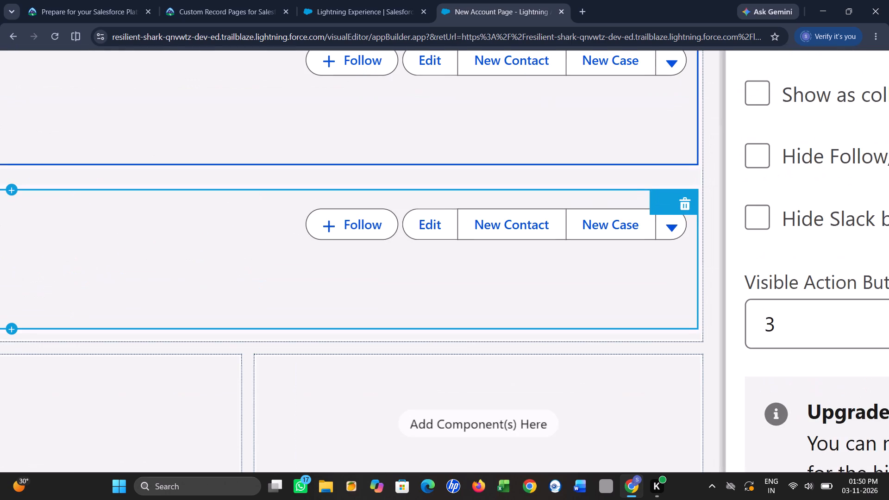
{"action": "left_click", "coordinate": [689, 210]}
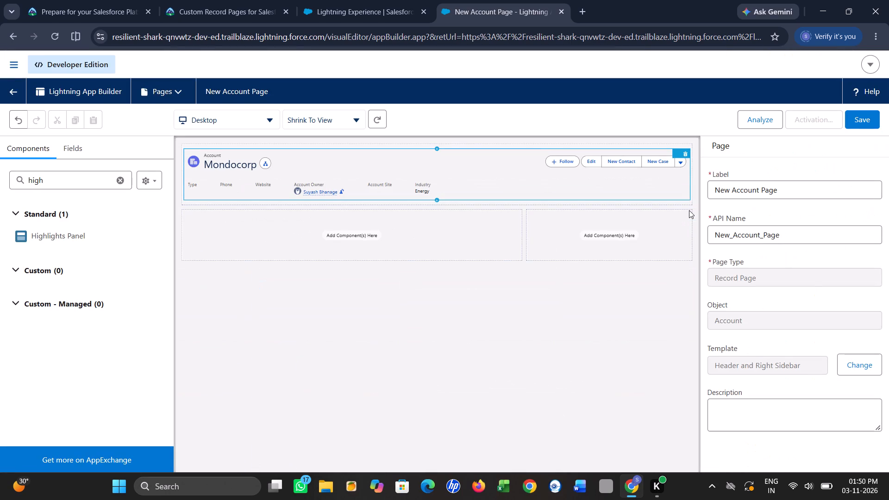
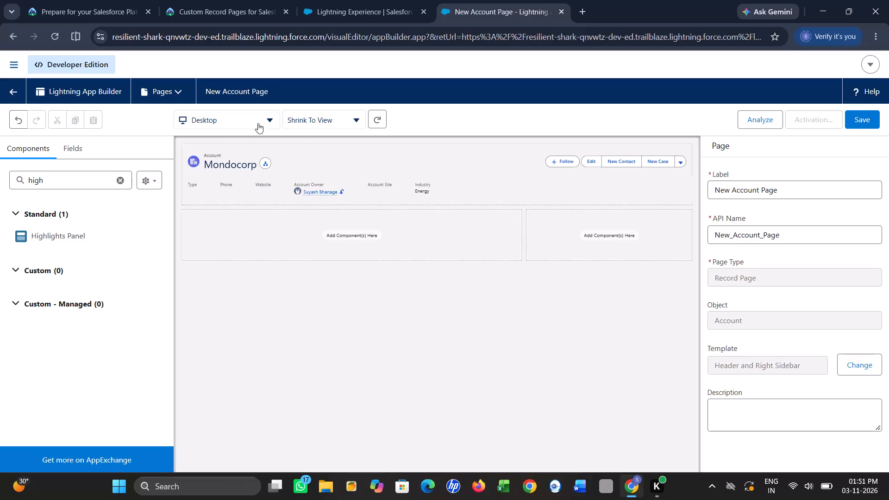
Search the components for "tab", add Tabs to the main region below the header, delete the duplicate Tabs component and select the remaining one.
{"action": "left_click", "coordinate": [121, 180]}
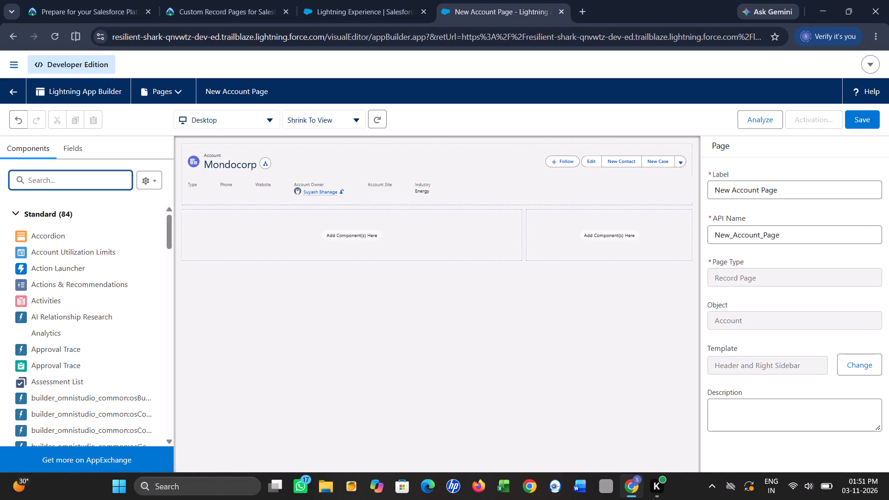
{"action": "type", "text": "tab"}
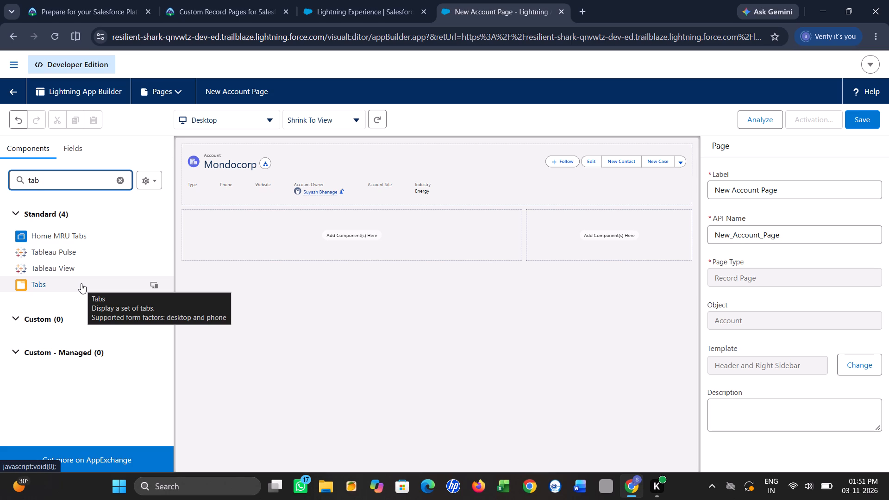
{"action": "left_click_drag", "start_coordinate": [81, 283], "coordinate": [304, 219]}
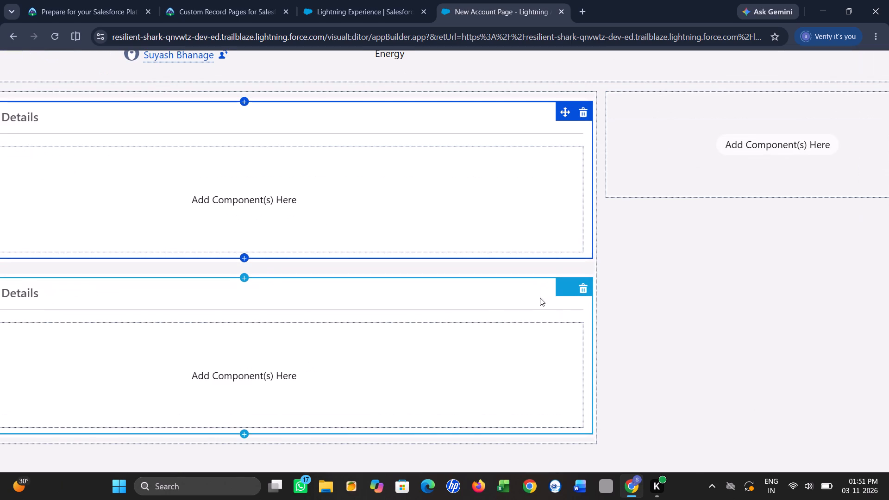
{"action": "left_click", "coordinate": [582, 290]}
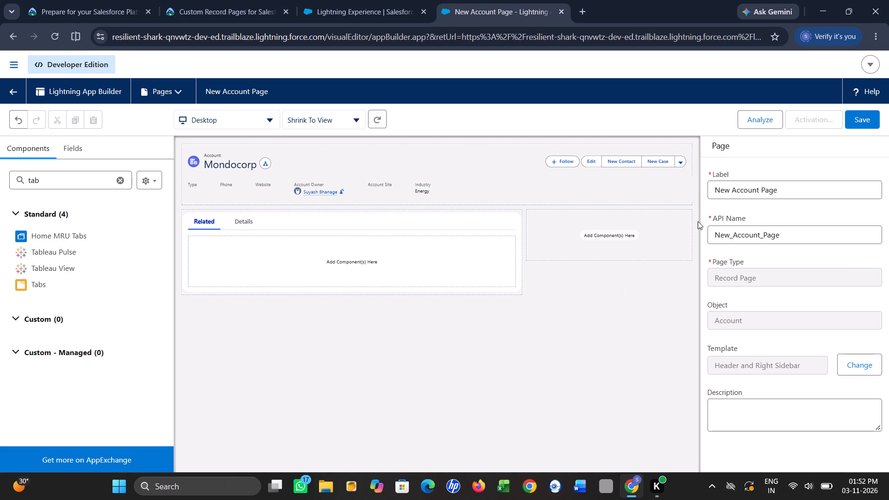
{"action": "left_click", "coordinate": [368, 234]}
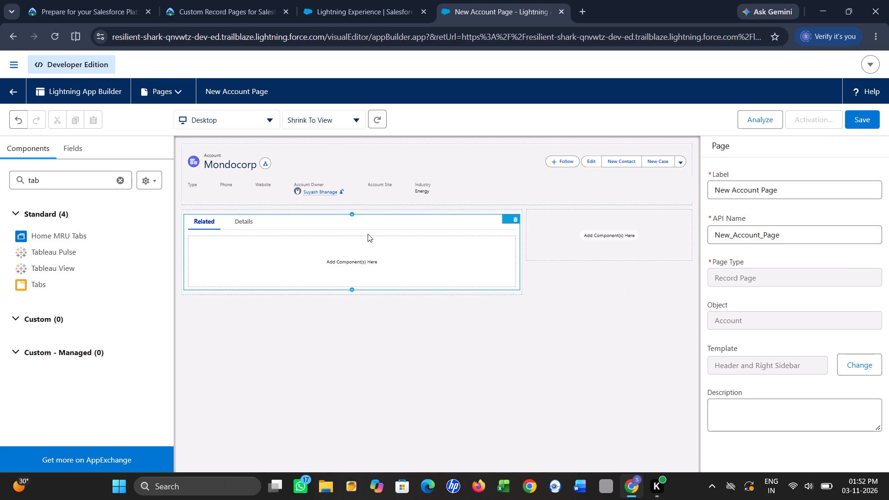
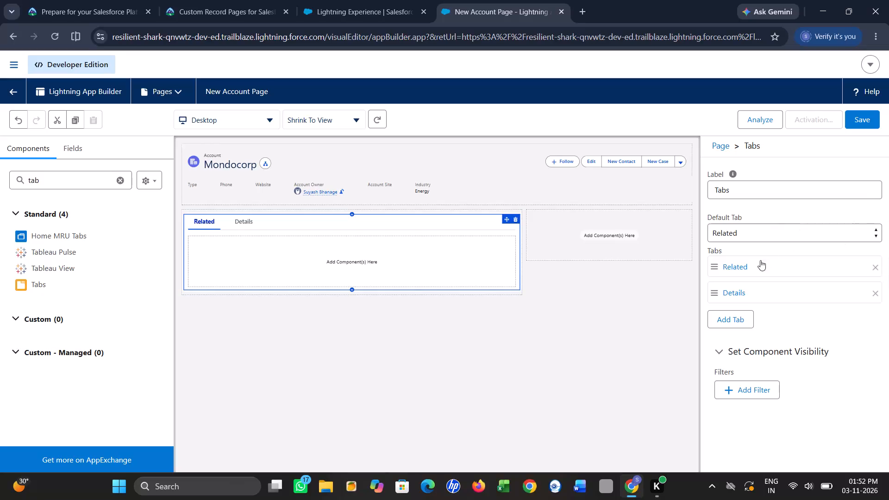
Add a third tab to the Tabs component and set its label to the standard label Activities.
{"action": "left_click", "coordinate": [727, 325]}
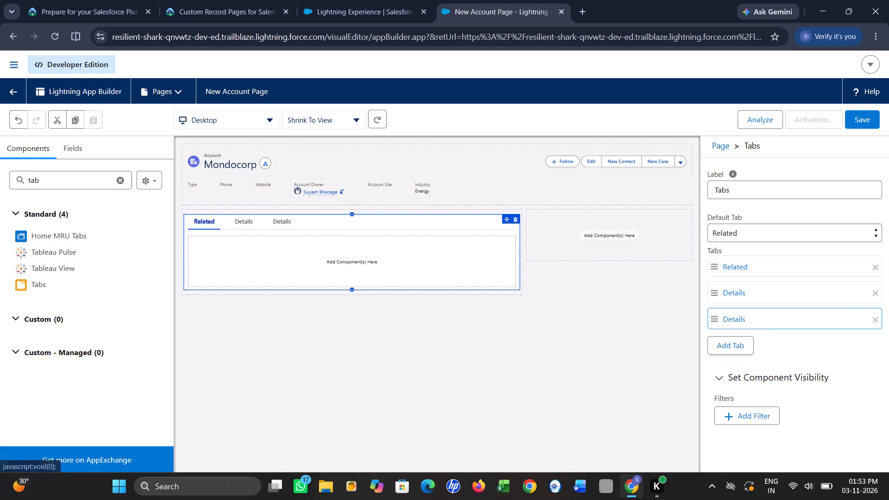
{"action": "left_click", "coordinate": [717, 324]}
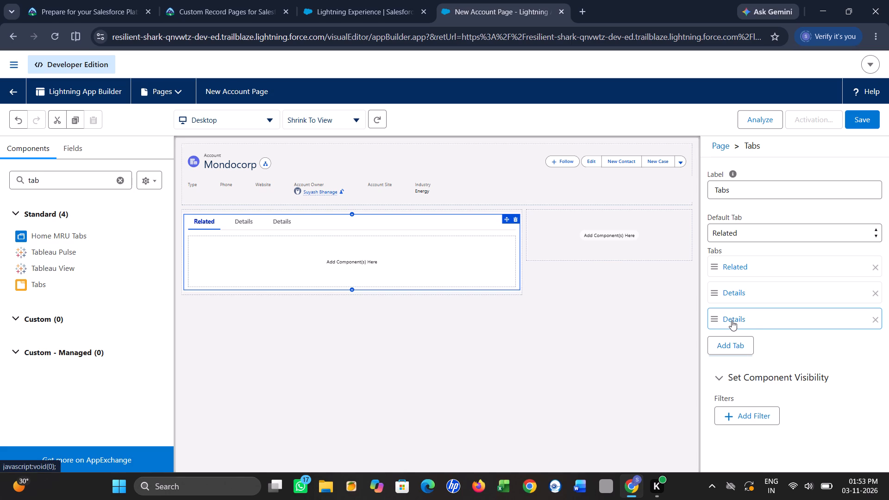
{"action": "left_click", "coordinate": [732, 320]}
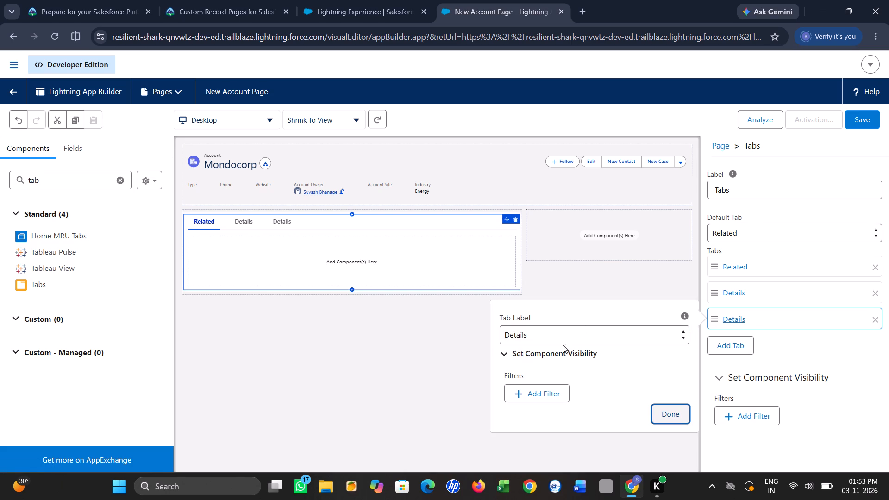
{"action": "left_click", "coordinate": [568, 336]}
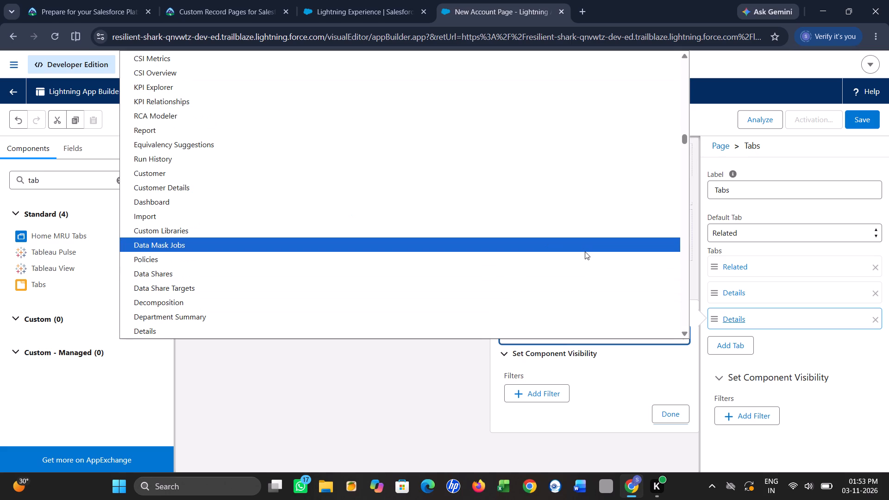
{"action": "scroll", "coordinate": [585, 251], "scroll_direction": "down", "scroll_amount": 3}
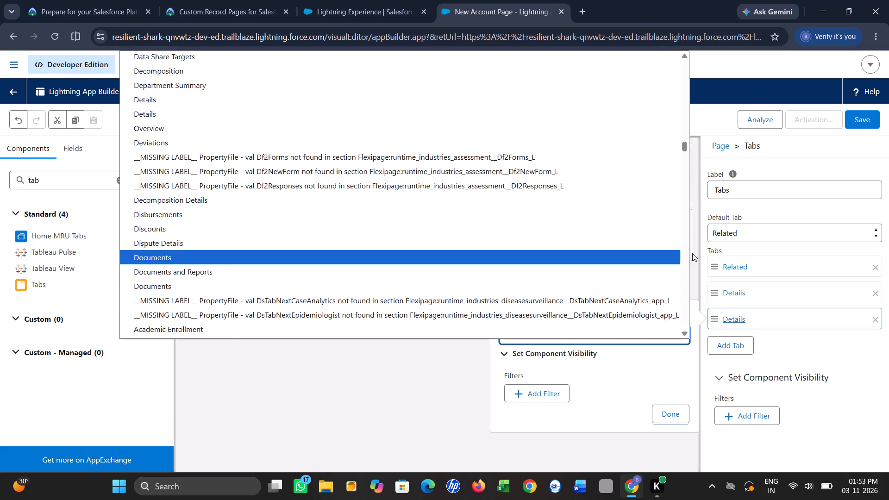
{"action": "scroll", "coordinate": [692, 253], "scroll_direction": "down", "scroll_amount": 4}
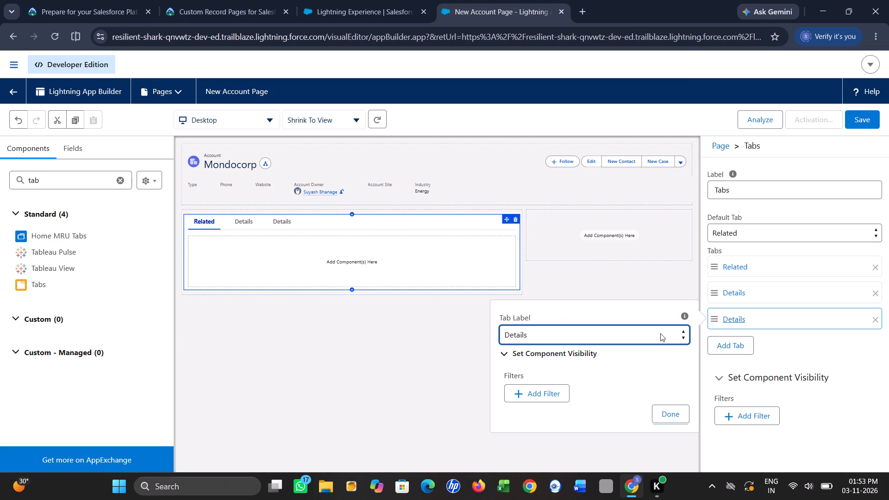
{"action": "left_click", "coordinate": [660, 332]}
{"action": "scroll", "coordinate": [517, 246], "scroll_direction": "up", "scroll_amount": 1}
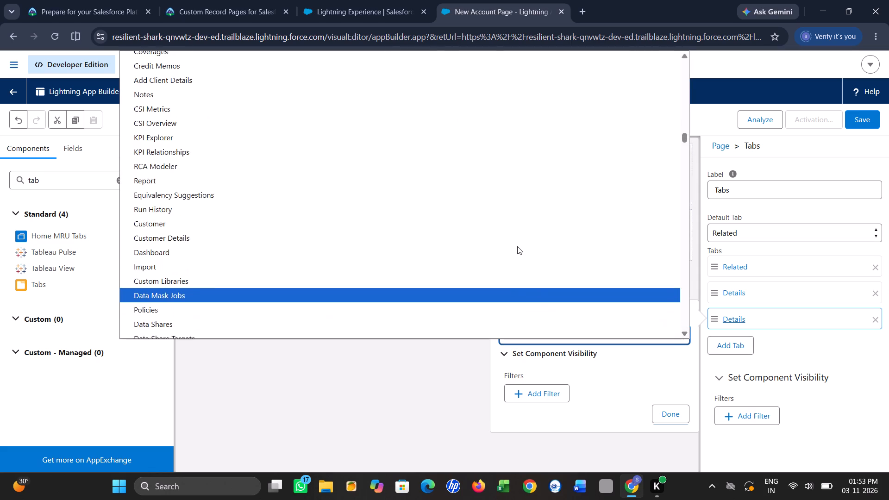
{"action": "scroll", "coordinate": [517, 246], "scroll_direction": "up", "scroll_amount": 7}
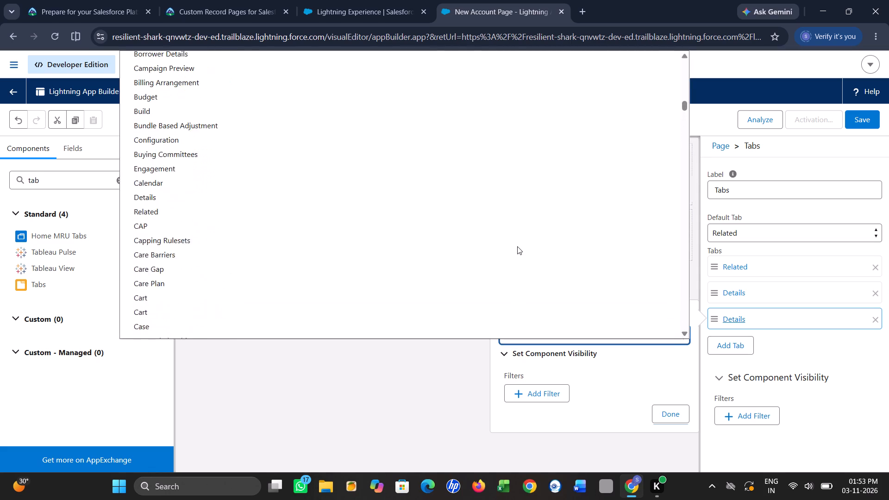
{"action": "scroll", "coordinate": [517, 246], "scroll_direction": "up", "scroll_amount": 2}
{"action": "scroll", "coordinate": [517, 246], "scroll_direction": "down", "scroll_amount": 2}
{"action": "scroll", "coordinate": [517, 246], "scroll_direction": "up", "scroll_amount": 1}
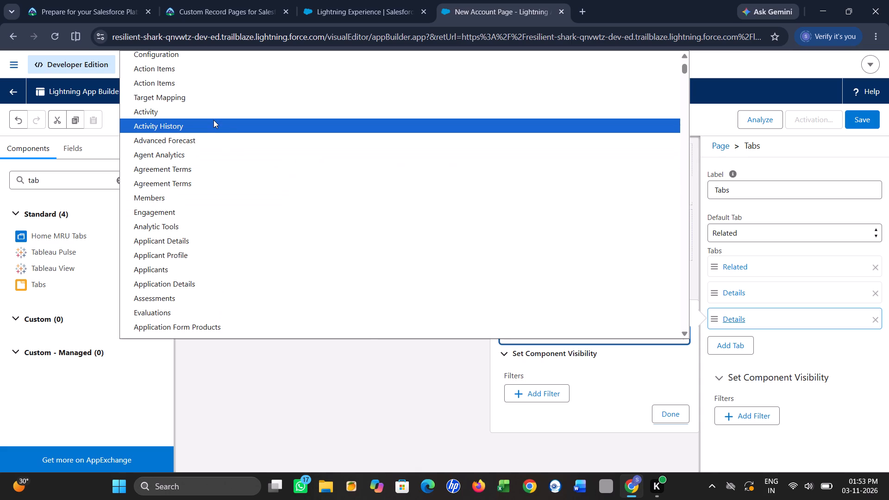
{"action": "scroll", "coordinate": [213, 120], "scroll_direction": "up", "scroll_amount": 1}
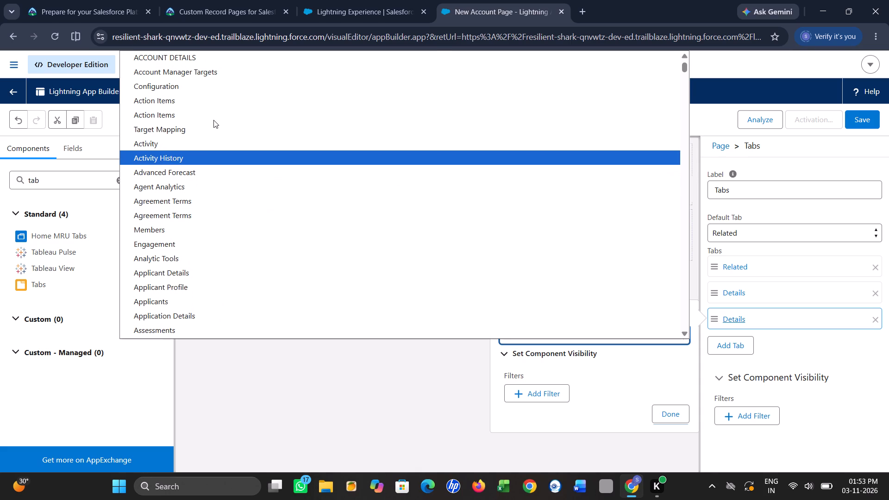
{"action": "scroll", "coordinate": [213, 120], "scroll_direction": "up", "scroll_amount": 1}
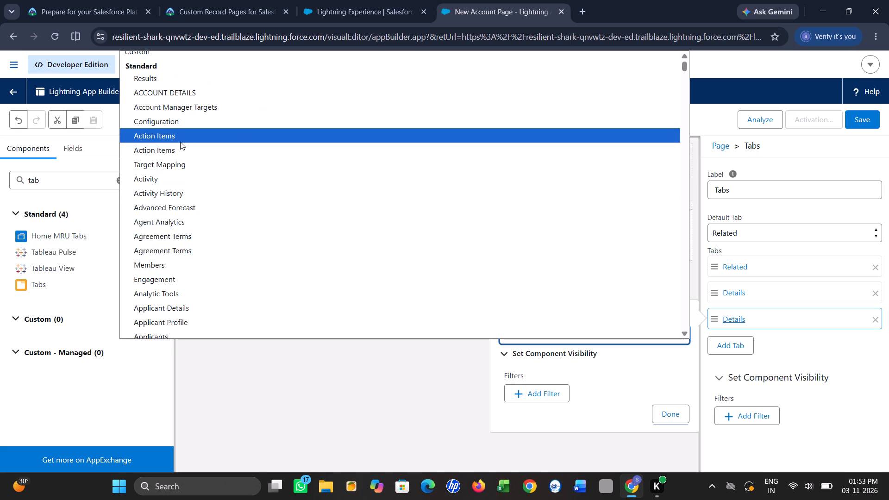
{"action": "scroll", "coordinate": [177, 149], "scroll_direction": "down", "scroll_amount": 2}
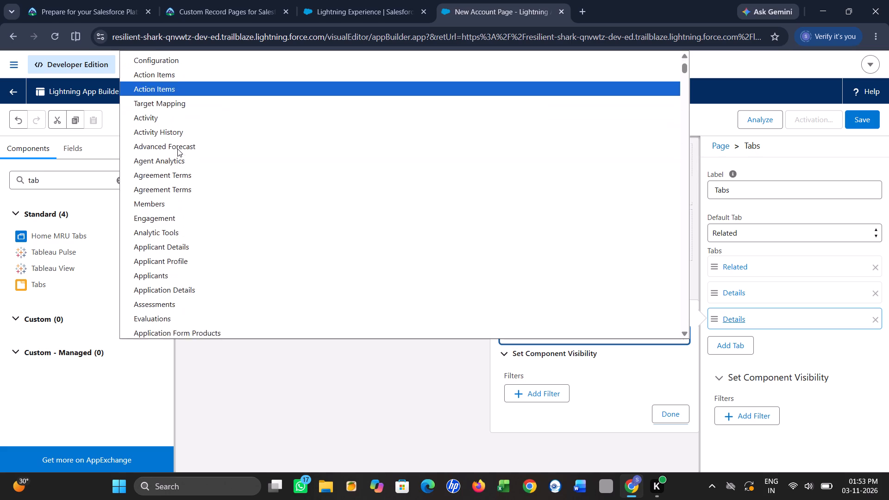
{"action": "scroll", "coordinate": [177, 149], "scroll_direction": "down", "scroll_amount": 4}
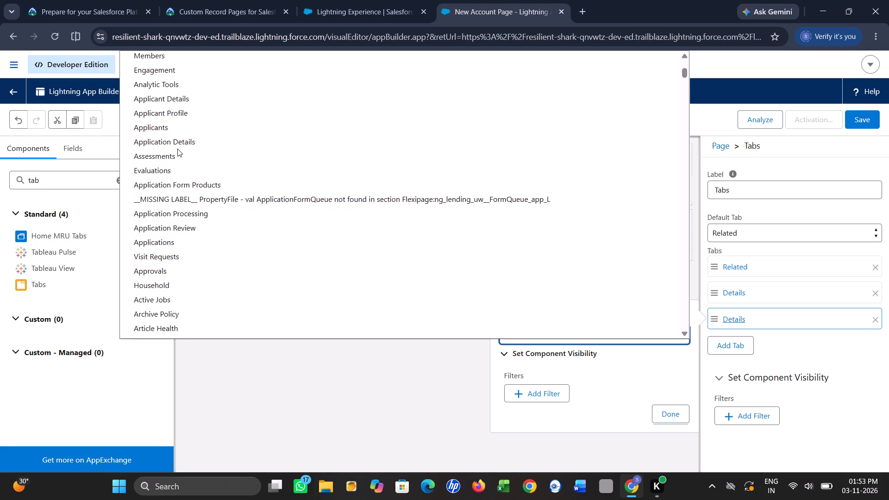
{"action": "scroll", "coordinate": [177, 149], "scroll_direction": "down", "scroll_amount": 1}
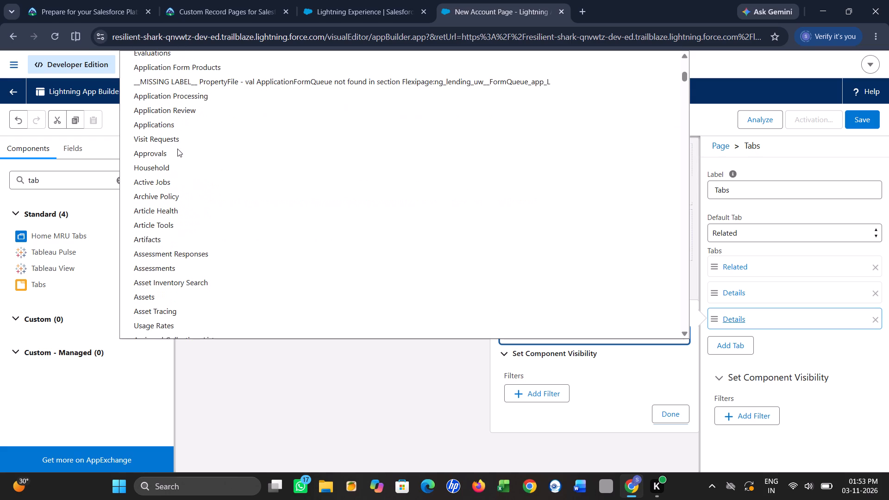
{"action": "scroll", "coordinate": [234, 183], "scroll_direction": "down", "scroll_amount": 1}
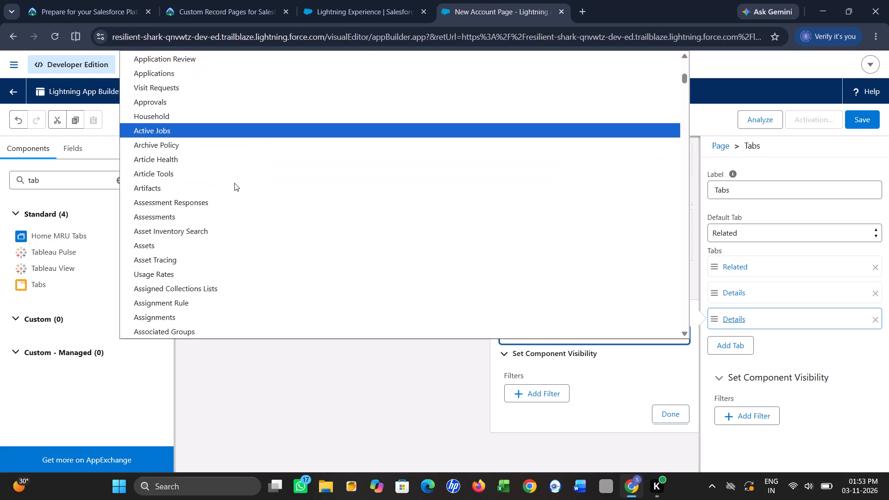
{"action": "scroll", "coordinate": [234, 183], "scroll_direction": "down", "scroll_amount": 4}
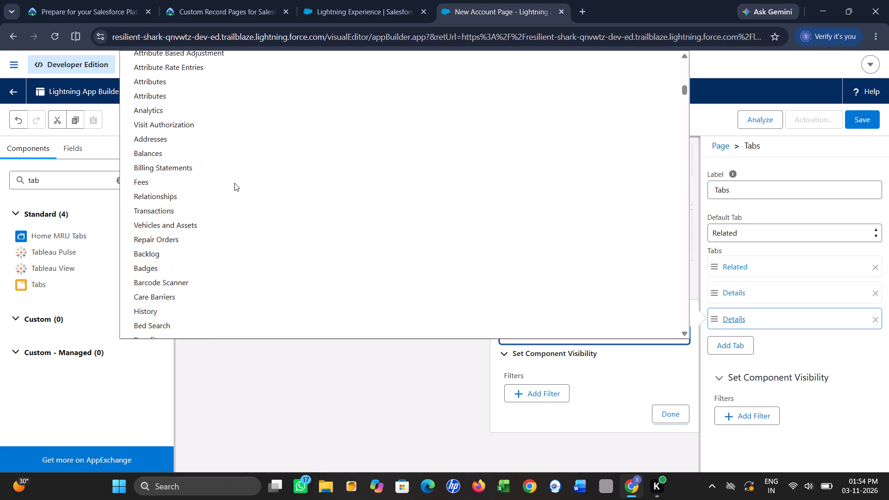
{"action": "scroll", "coordinate": [234, 183], "scroll_direction": "down", "scroll_amount": 3}
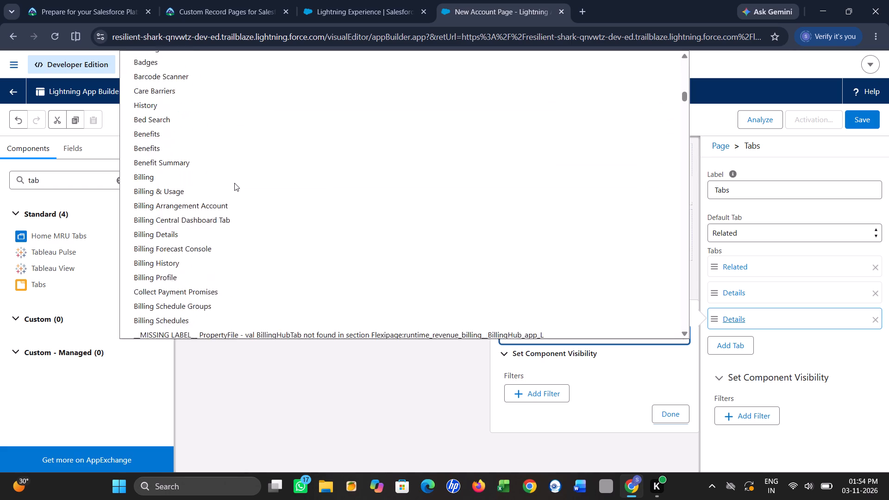
{"action": "scroll", "coordinate": [234, 183], "scroll_direction": "down", "scroll_amount": 3}
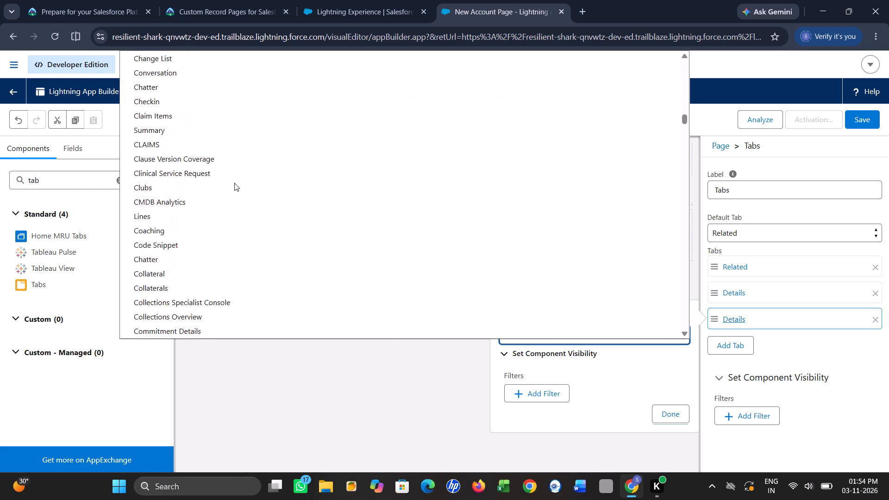
{"action": "scroll", "coordinate": [234, 183], "scroll_direction": "down", "scroll_amount": 3}
{"action": "scroll", "coordinate": [234, 183], "scroll_direction": "right", "scroll_amount": 1}
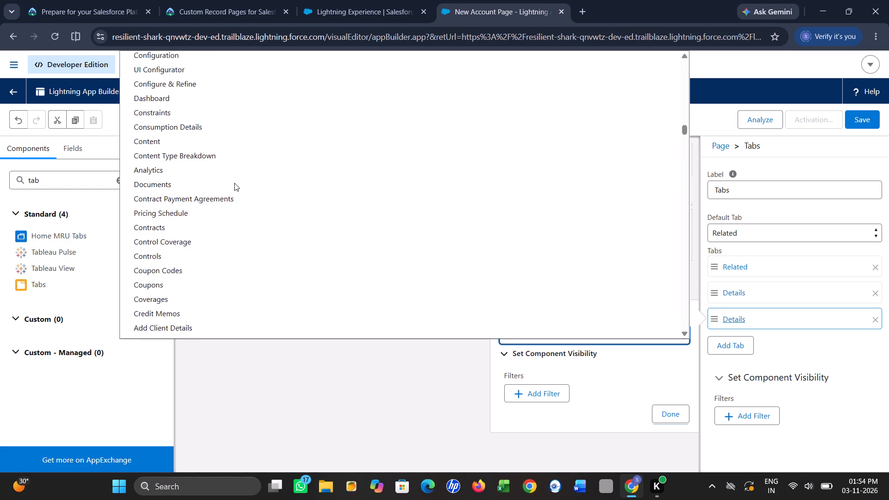
{"action": "scroll", "coordinate": [234, 183], "scroll_direction": "right", "scroll_amount": 1}
{"action": "scroll", "coordinate": [234, 183], "scroll_direction": "down", "scroll_amount": 3}
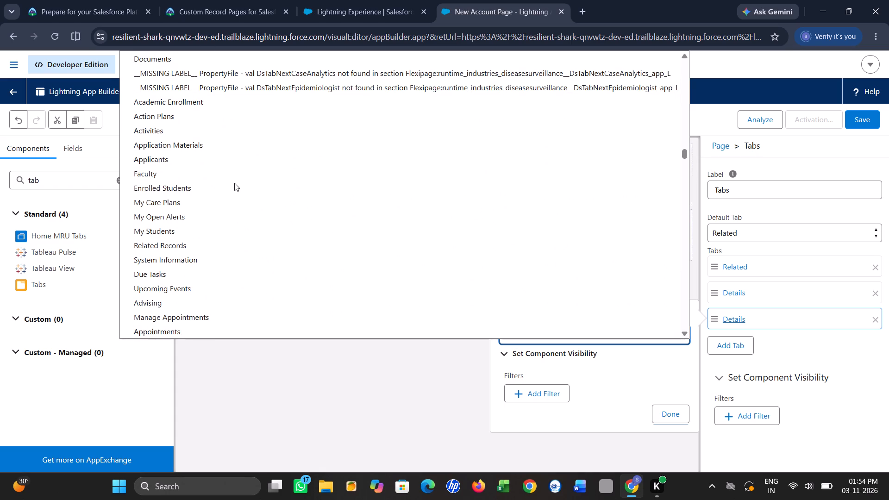
{"action": "left_click", "coordinate": [168, 134]}
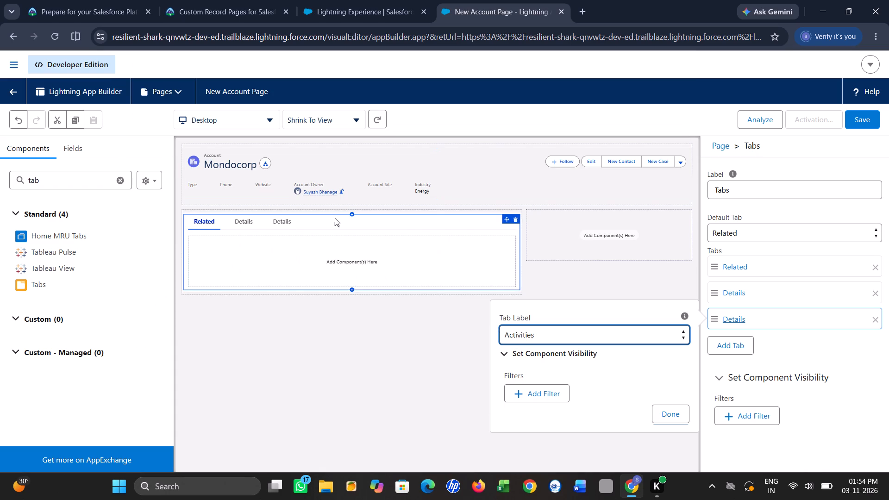
{"action": "left_click", "coordinate": [664, 412]}
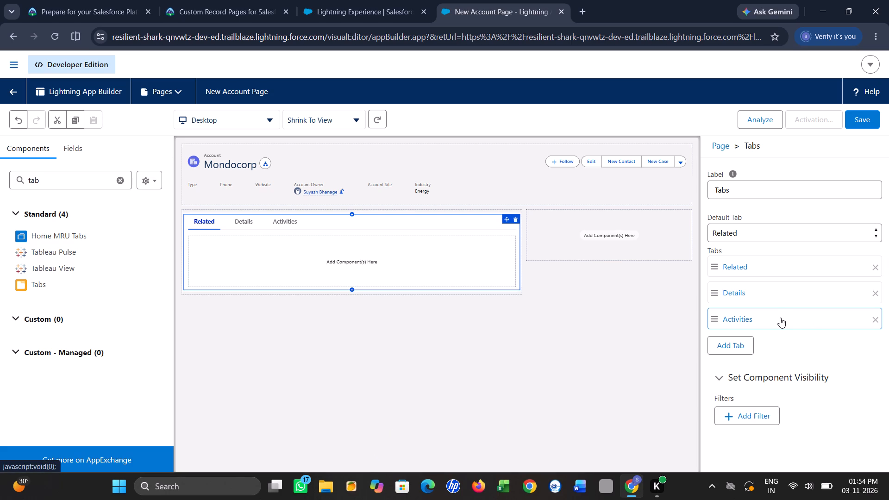
Reorder the tabs in the Tabs component to Activities, Details, Related.
{"action": "left_click_drag", "start_coordinate": [780, 318], "coordinate": [770, 262]}
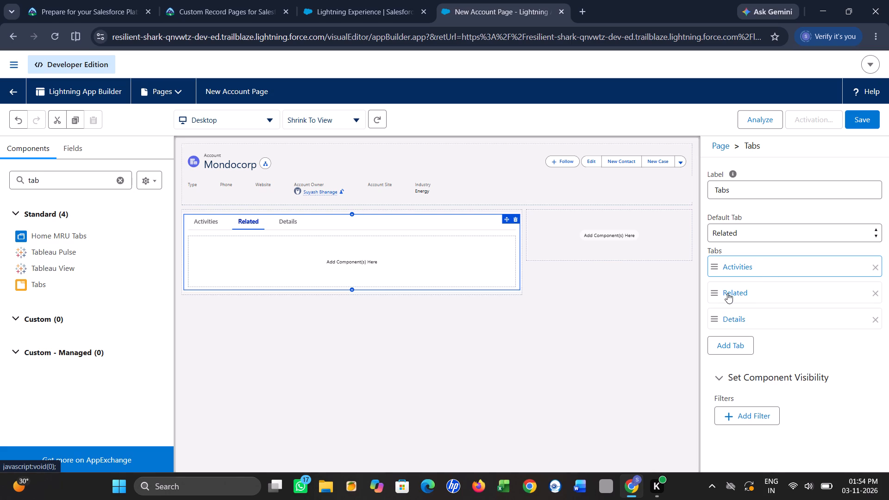
{"action": "left_click", "coordinate": [715, 297]}
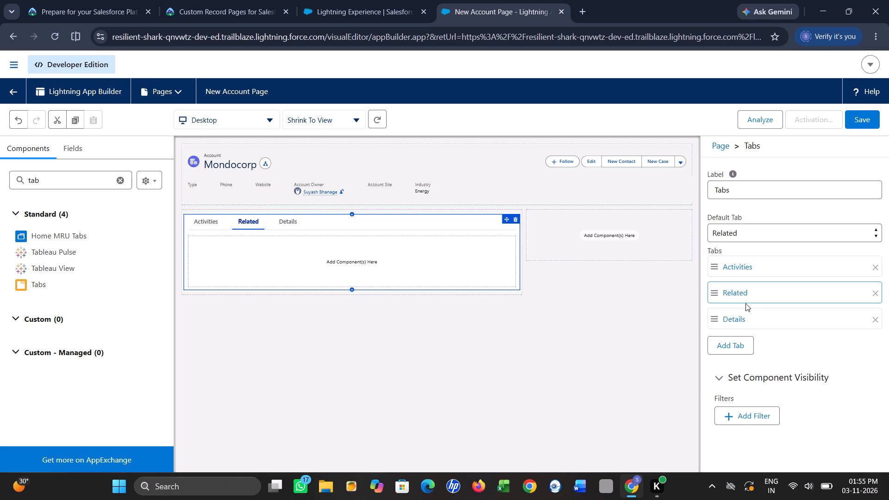
{"action": "left_click_drag", "start_coordinate": [740, 321], "coordinate": [731, 288]}
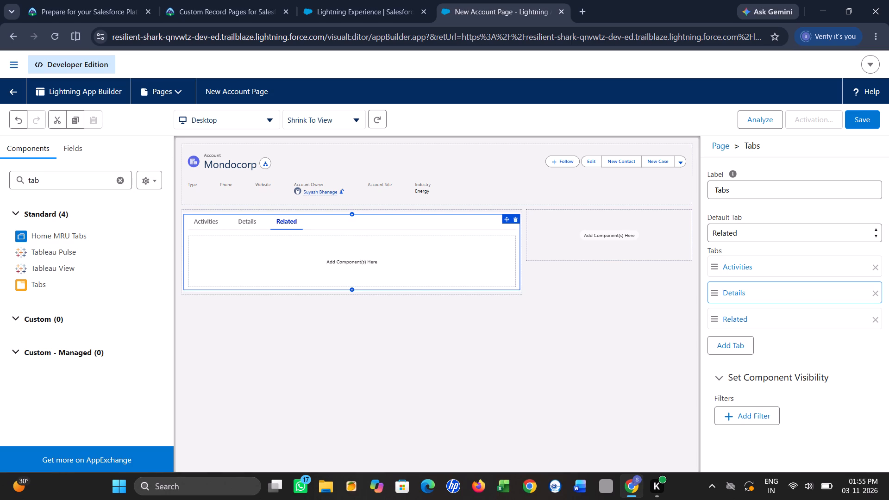
Open the Details tab's label setting in the Tabs component and look through the available standard labels for a suitable one.
{"action": "left_click", "coordinate": [715, 294]}
{"action": "left_click", "coordinate": [735, 295]}
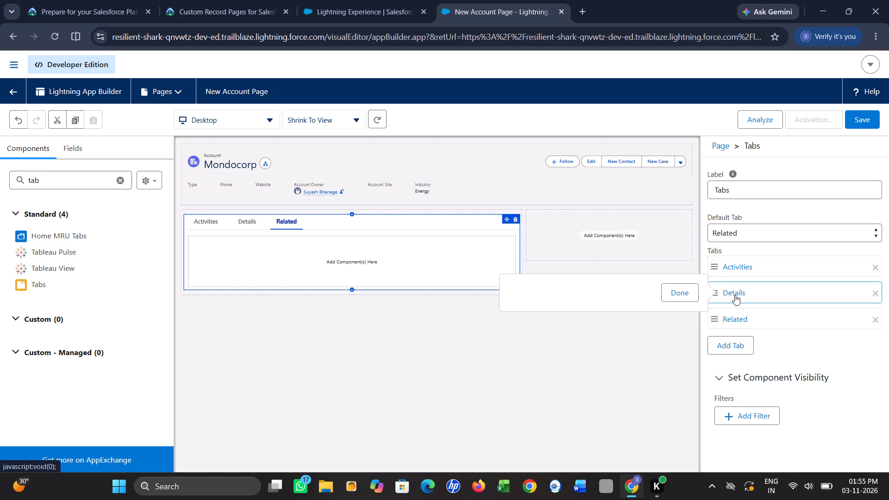
{"action": "left_click", "coordinate": [564, 326]}
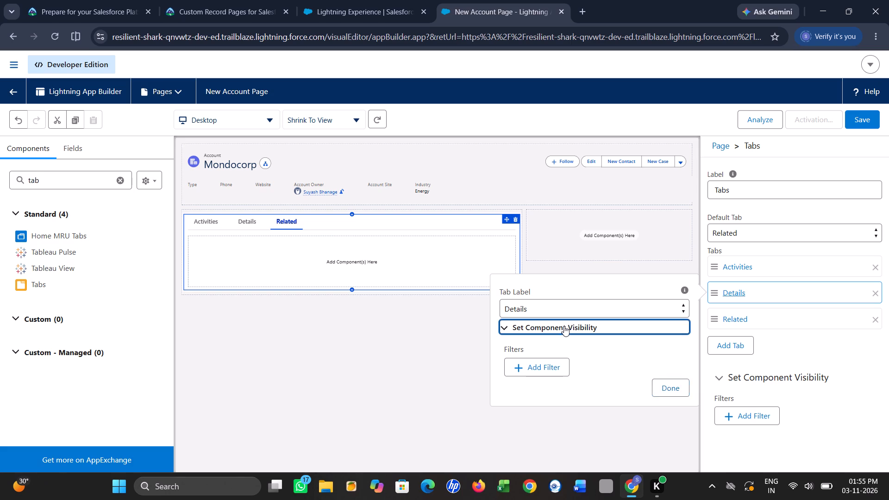
{"action": "left_click", "coordinate": [570, 306]}
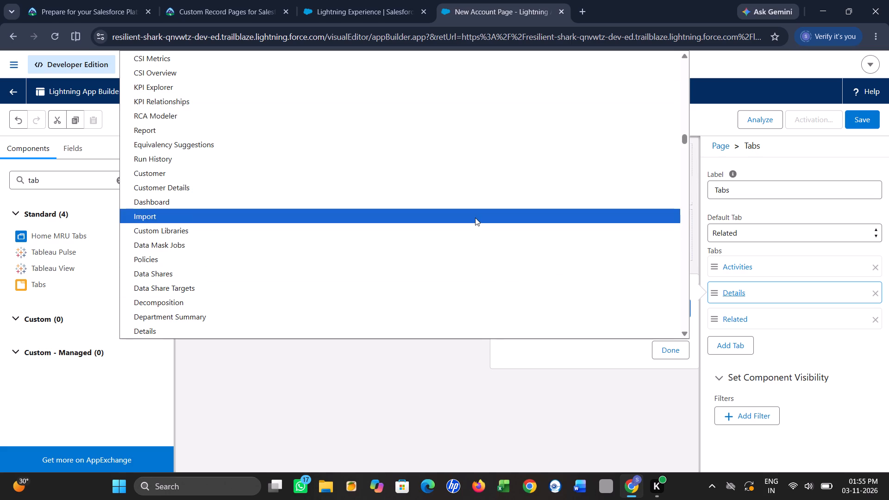
{"action": "scroll", "coordinate": [475, 218], "scroll_direction": "down", "scroll_amount": 2}
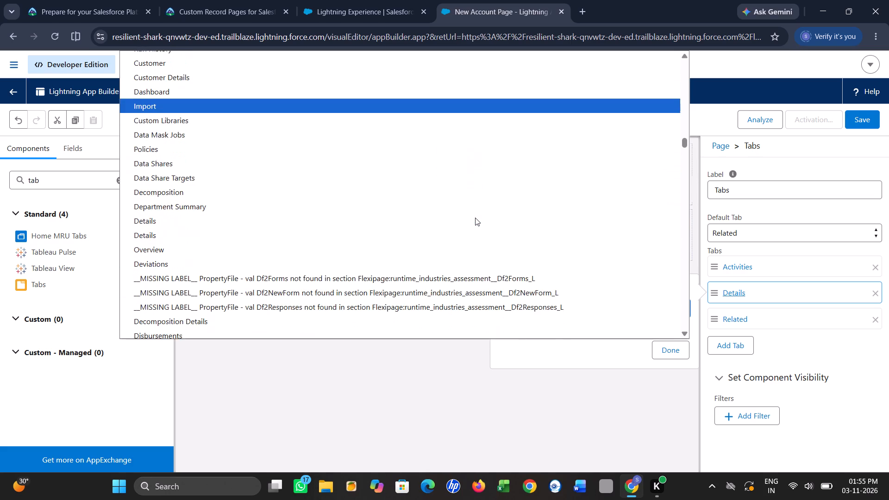
{"action": "scroll", "coordinate": [475, 218], "scroll_direction": "down", "scroll_amount": 3}
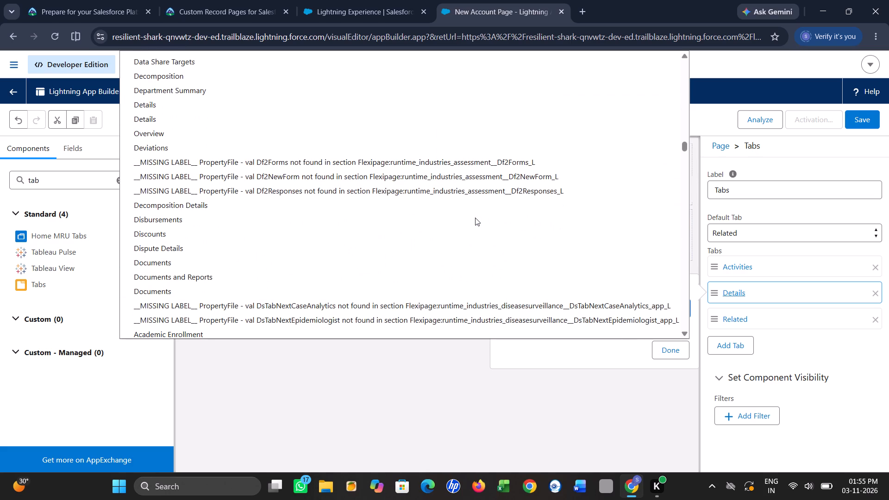
{"action": "scroll", "coordinate": [475, 218], "scroll_direction": "down", "scroll_amount": 1}
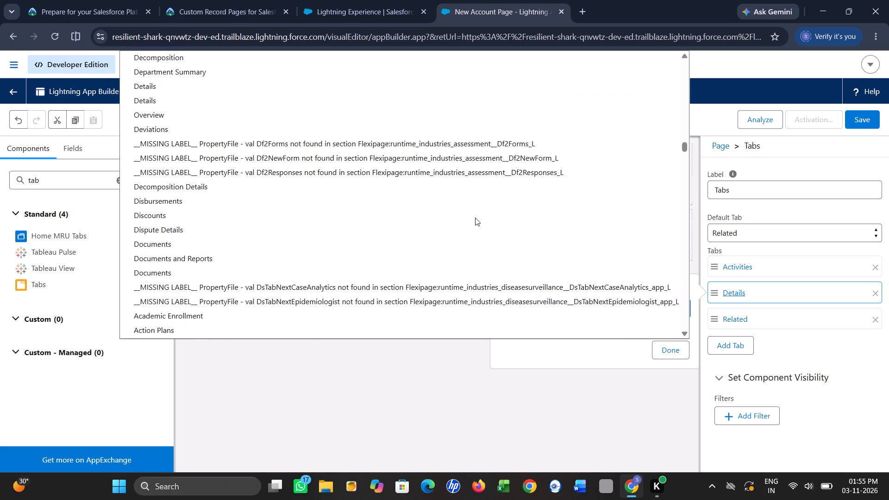
{"action": "scroll", "coordinate": [475, 218], "scroll_direction": "down", "scroll_amount": 1}
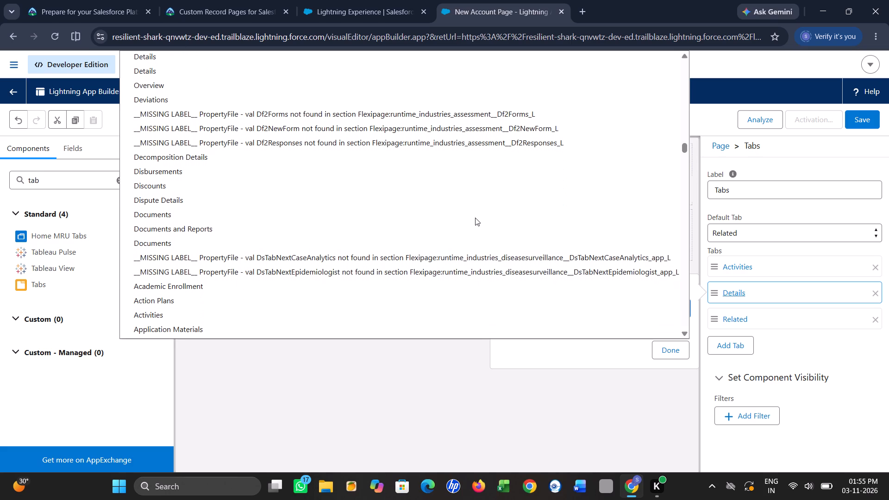
{"action": "scroll", "coordinate": [475, 218], "scroll_direction": "down", "scroll_amount": 2}
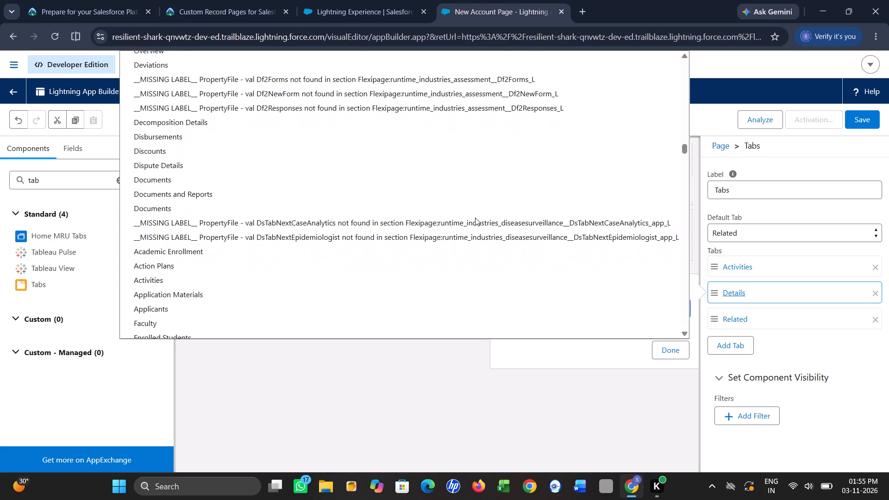
{"action": "scroll", "coordinate": [475, 218], "scroll_direction": "down", "scroll_amount": 3}
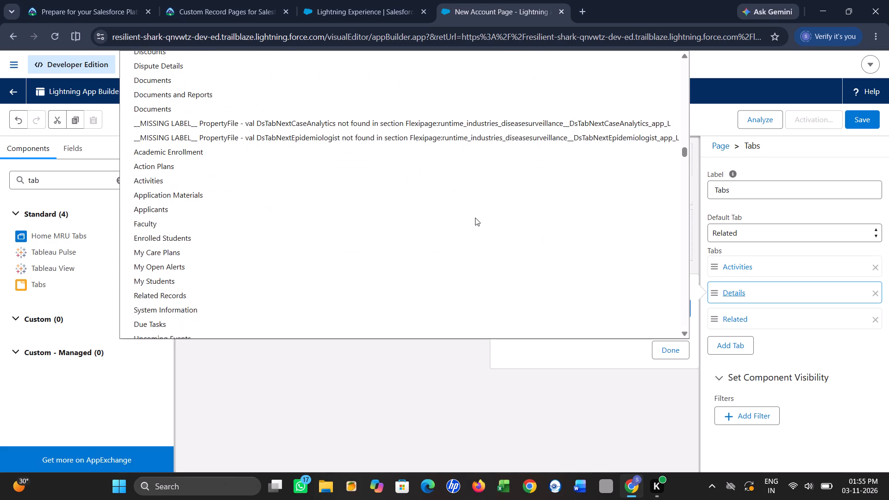
{"action": "scroll", "coordinate": [475, 218], "scroll_direction": "down", "scroll_amount": 3}
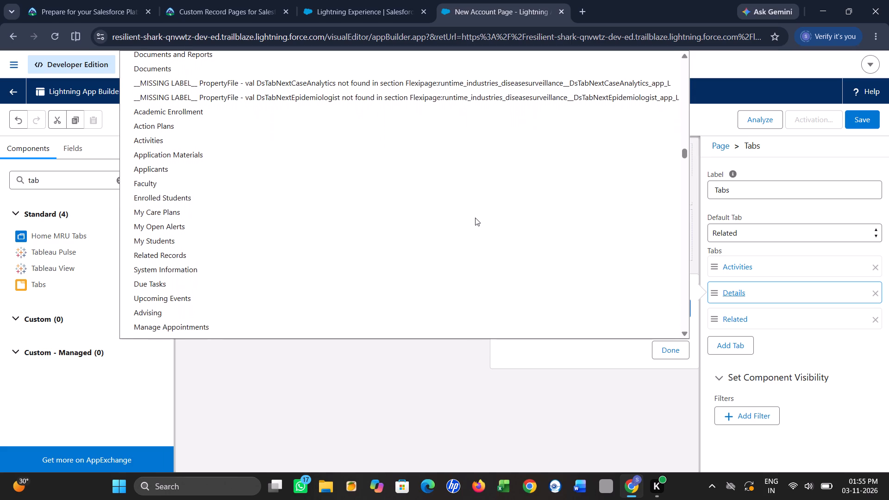
{"action": "scroll", "coordinate": [475, 218], "scroll_direction": "down", "scroll_amount": 3}
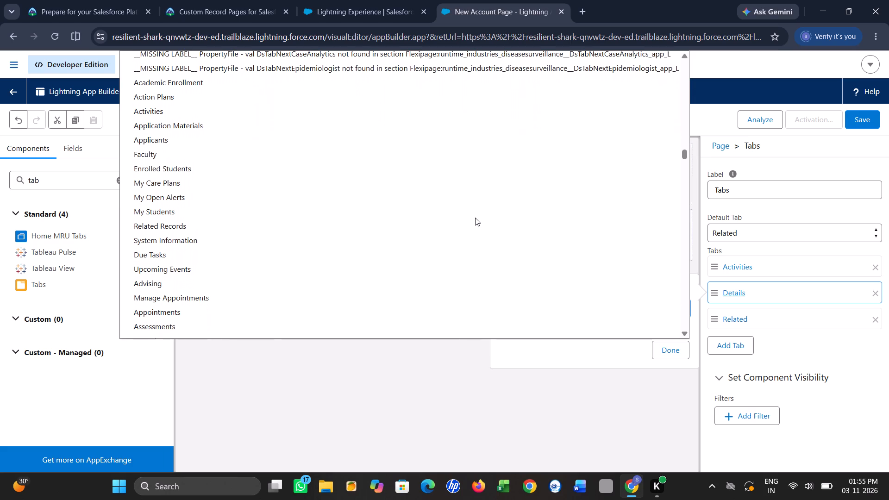
{"action": "scroll", "coordinate": [475, 218], "scroll_direction": "down", "scroll_amount": 1}
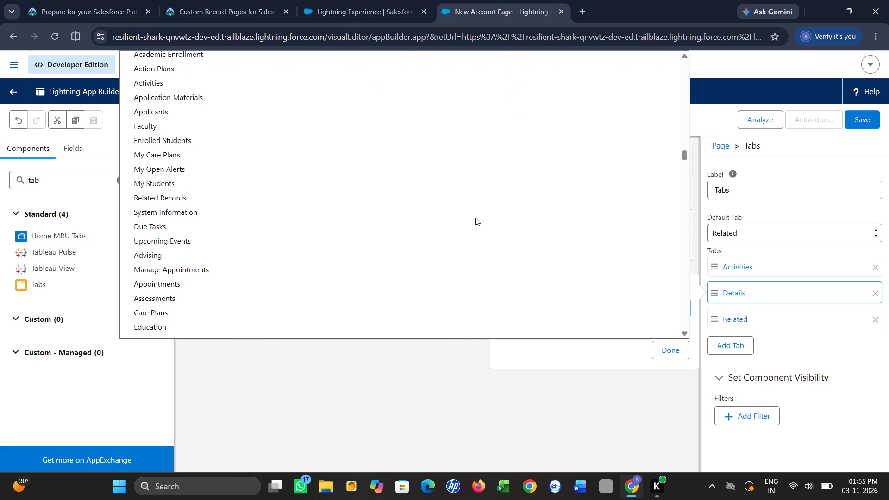
{"action": "scroll", "coordinate": [475, 218], "scroll_direction": "down", "scroll_amount": 4}
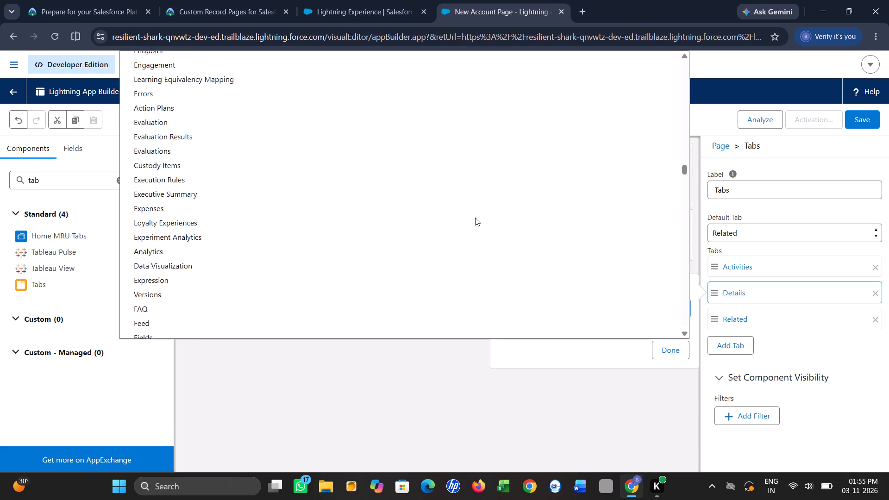
{"action": "scroll", "coordinate": [475, 218], "scroll_direction": "down", "scroll_amount": 3}
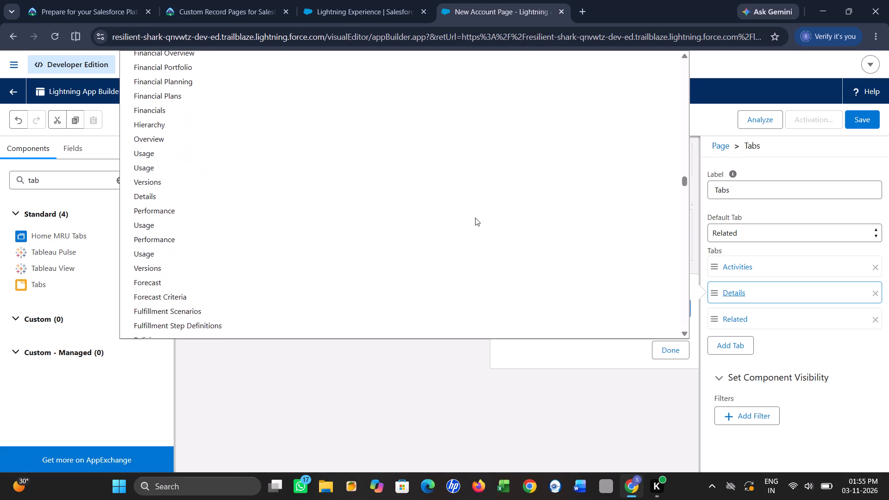
{"action": "scroll", "coordinate": [475, 218], "scroll_direction": "down", "scroll_amount": 3}
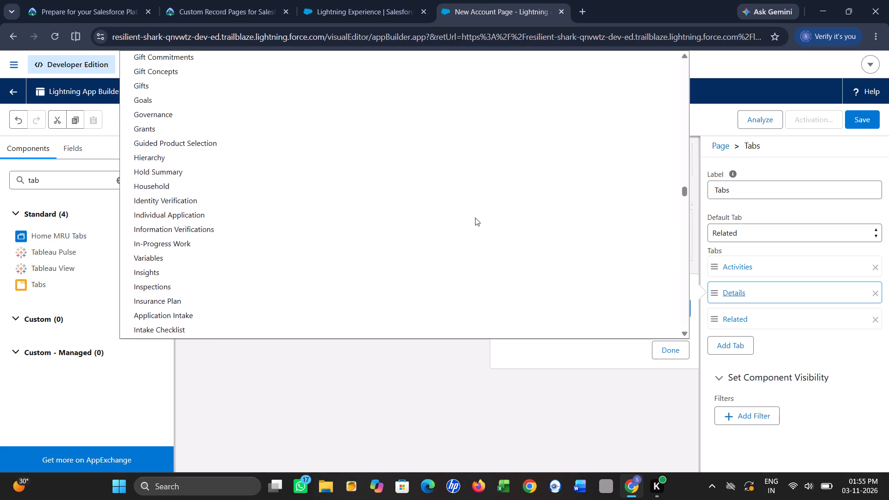
{"action": "scroll", "coordinate": [475, 218], "scroll_direction": "down", "scroll_amount": 3}
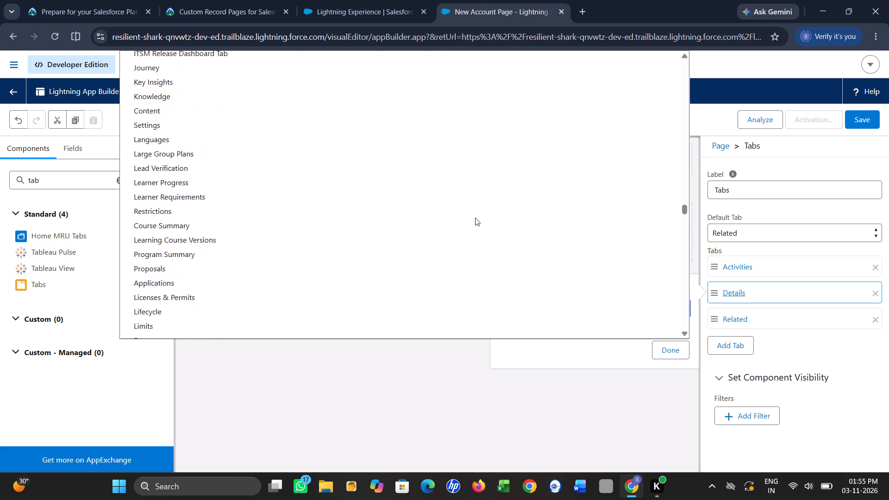
{"action": "scroll", "coordinate": [475, 218], "scroll_direction": "down", "scroll_amount": 1}
{"action": "scroll", "coordinate": [328, 230], "scroll_direction": "down", "scroll_amount": 4}
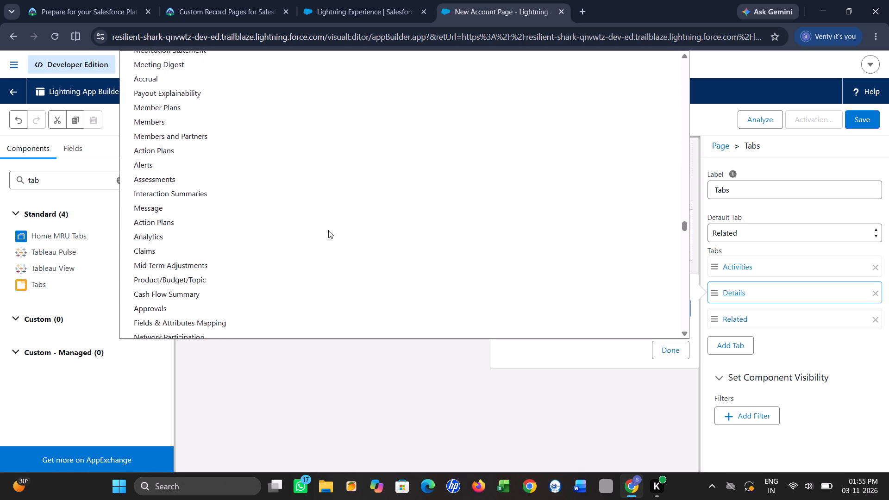
{"action": "scroll", "coordinate": [328, 230], "scroll_direction": "down", "scroll_amount": 4}
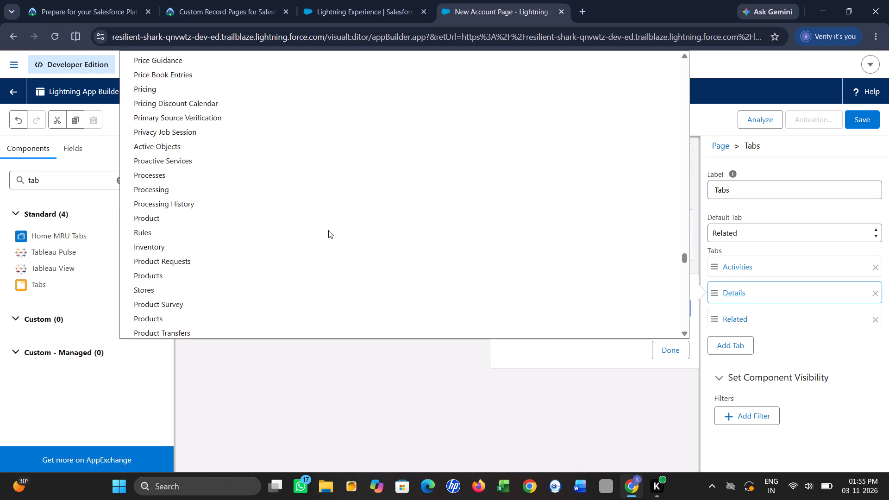
{"action": "scroll", "coordinate": [328, 230], "scroll_direction": "down", "scroll_amount": 2}
{"action": "scroll", "coordinate": [328, 230], "scroll_direction": "up", "scroll_amount": 1}
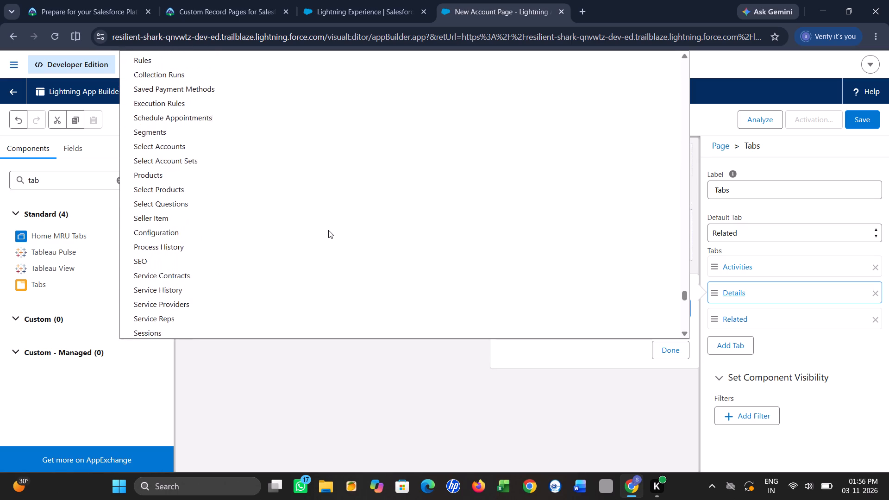
{"action": "scroll", "coordinate": [328, 230], "scroll_direction": "up", "scroll_amount": 1}
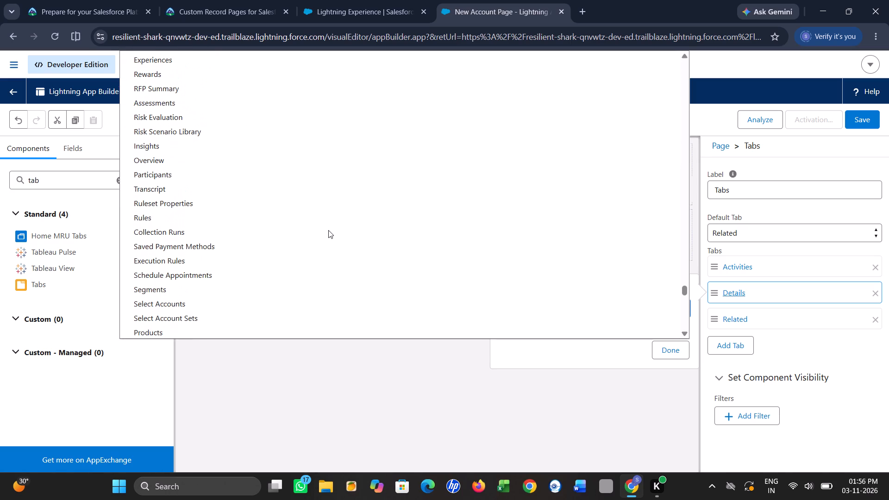
{"action": "scroll", "coordinate": [328, 230], "scroll_direction": "down", "scroll_amount": 1}
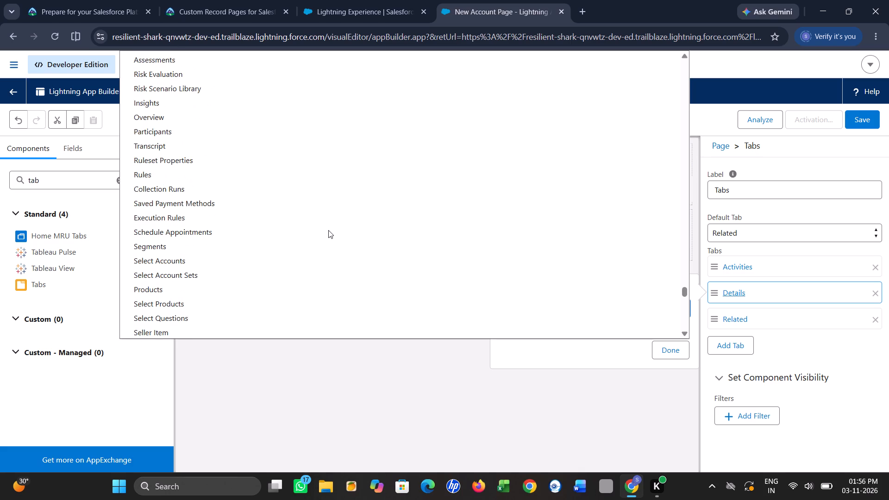
{"action": "scroll", "coordinate": [328, 230], "scroll_direction": "down", "scroll_amount": 4}
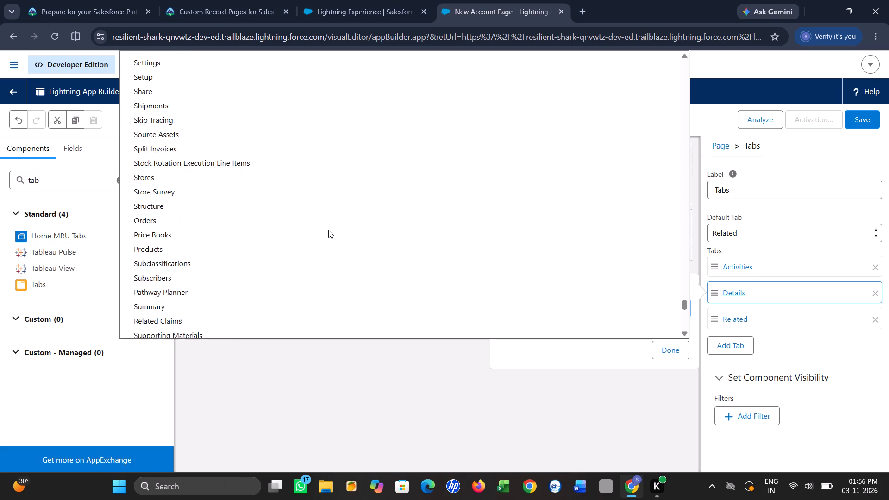
{"action": "scroll", "coordinate": [328, 230], "scroll_direction": "down", "scroll_amount": 4}
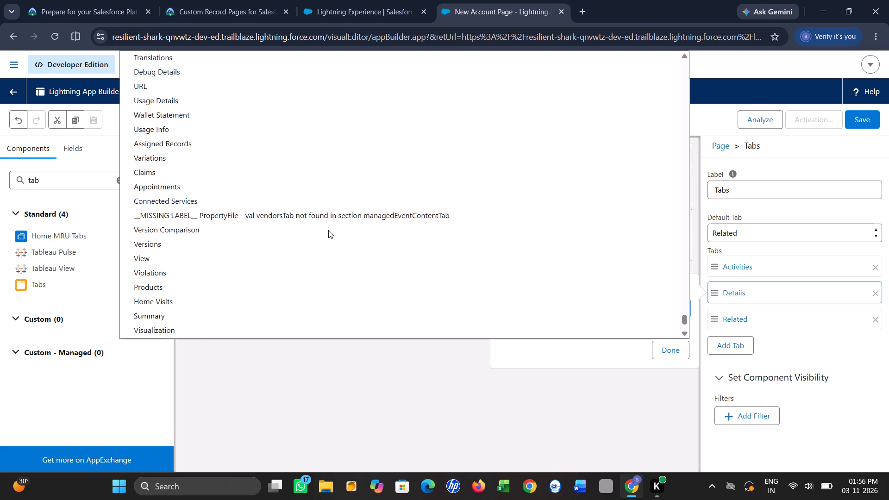
{"action": "scroll", "coordinate": [328, 230], "scroll_direction": "down", "scroll_amount": 2}
{"action": "scroll", "coordinate": [328, 230], "scroll_direction": "up", "scroll_amount": 4}
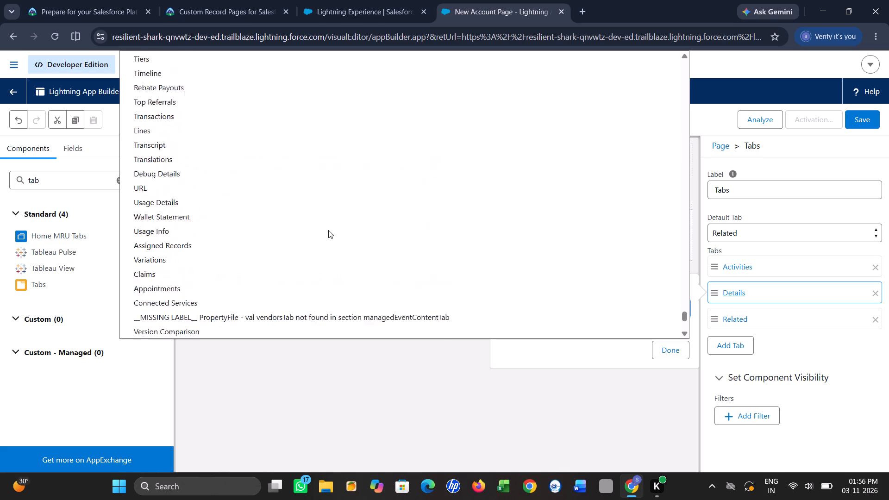
{"action": "scroll", "coordinate": [328, 230], "scroll_direction": "up", "scroll_amount": 8}
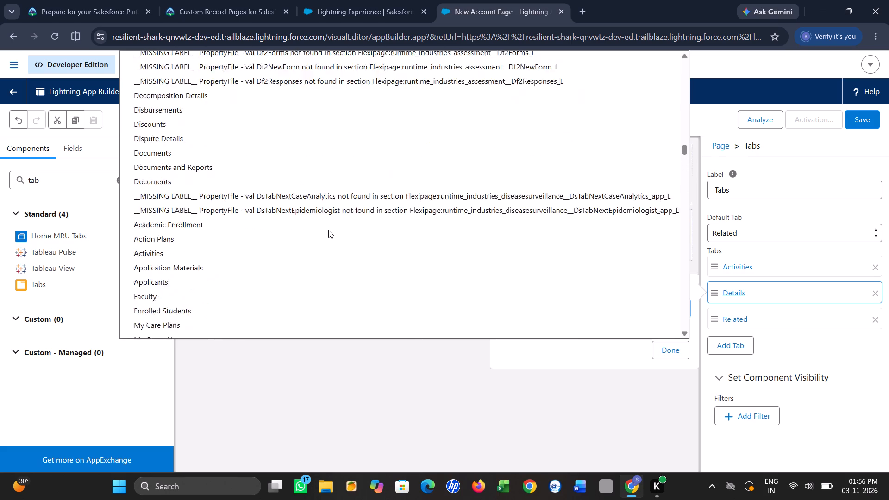
{"action": "scroll", "coordinate": [328, 230], "scroll_direction": "up", "scroll_amount": 13}
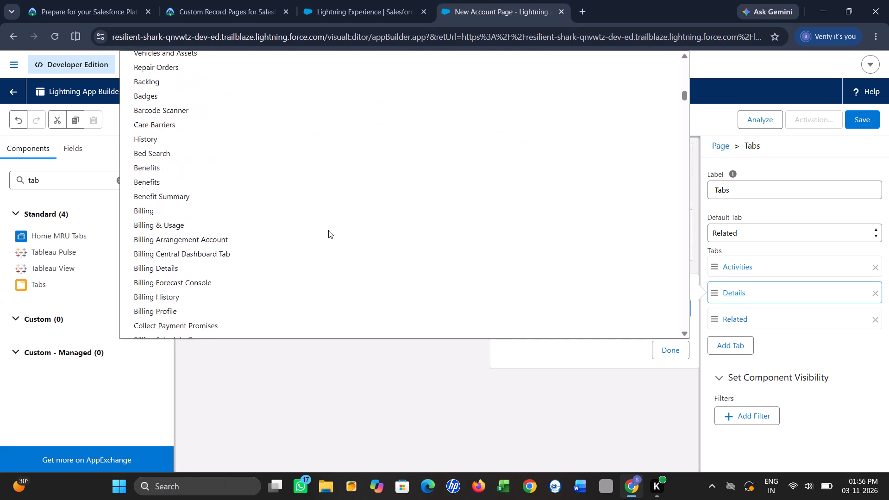
{"action": "scroll", "coordinate": [328, 230], "scroll_direction": "up", "scroll_amount": 10}
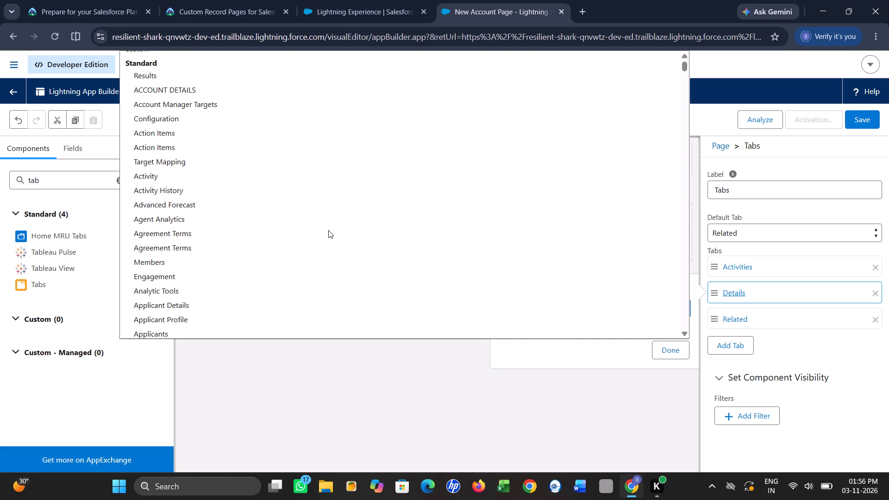
{"action": "scroll", "coordinate": [328, 230], "scroll_direction": "up", "scroll_amount": 1}
{"action": "scroll", "coordinate": [328, 230], "scroll_direction": "down", "scroll_amount": 5}
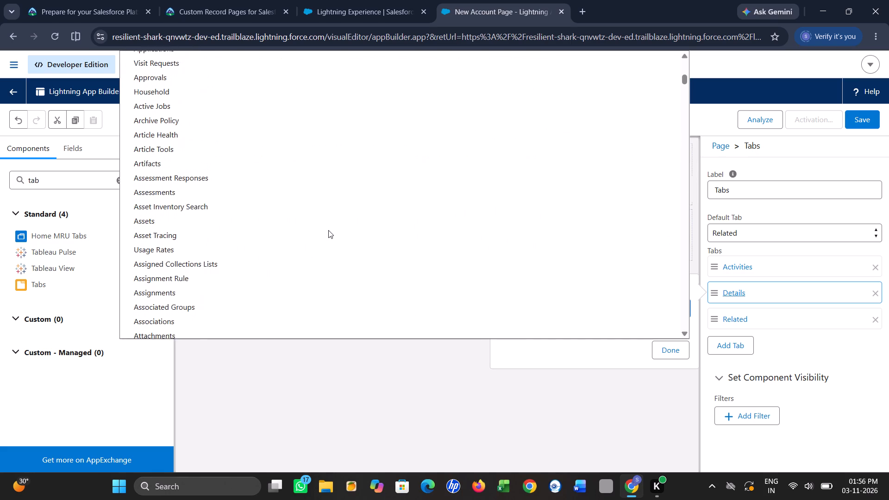
{"action": "scroll", "coordinate": [328, 230], "scroll_direction": "down", "scroll_amount": 5}
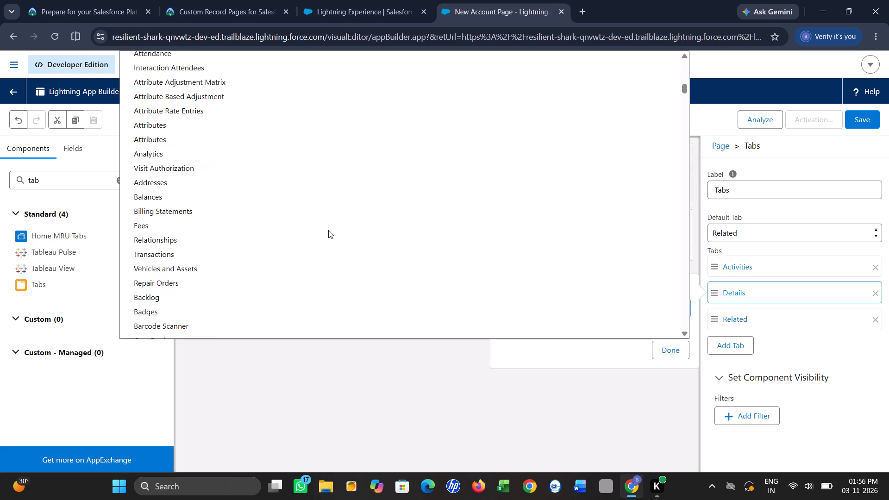
{"action": "scroll", "coordinate": [328, 230], "scroll_direction": "down", "scroll_amount": 3}
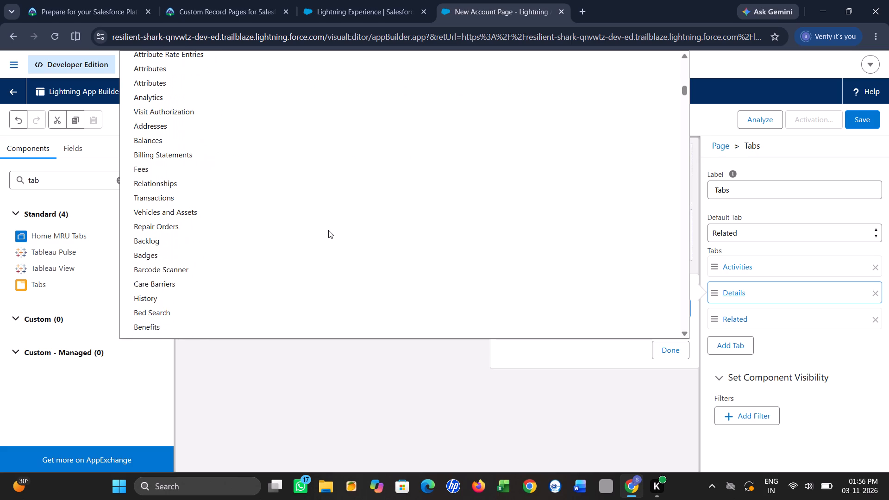
{"action": "scroll", "coordinate": [328, 230], "scroll_direction": "down", "scroll_amount": 4}
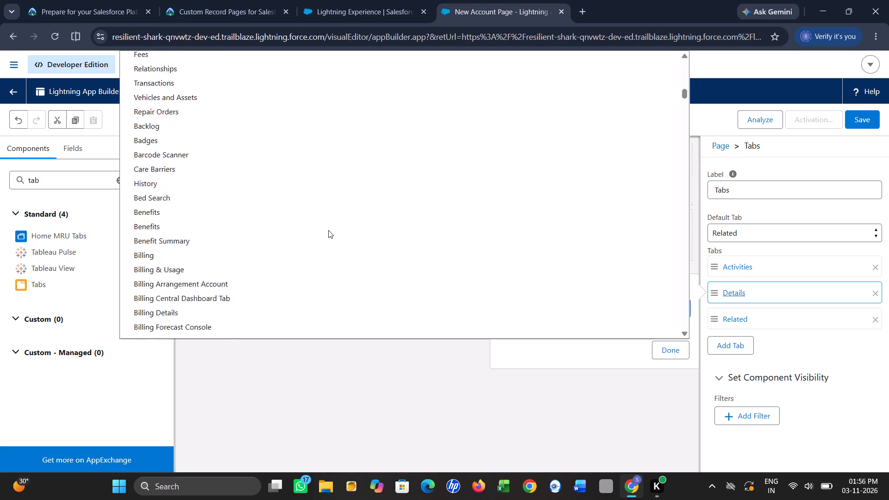
{"action": "scroll", "coordinate": [328, 230], "scroll_direction": "down", "scroll_amount": 1}
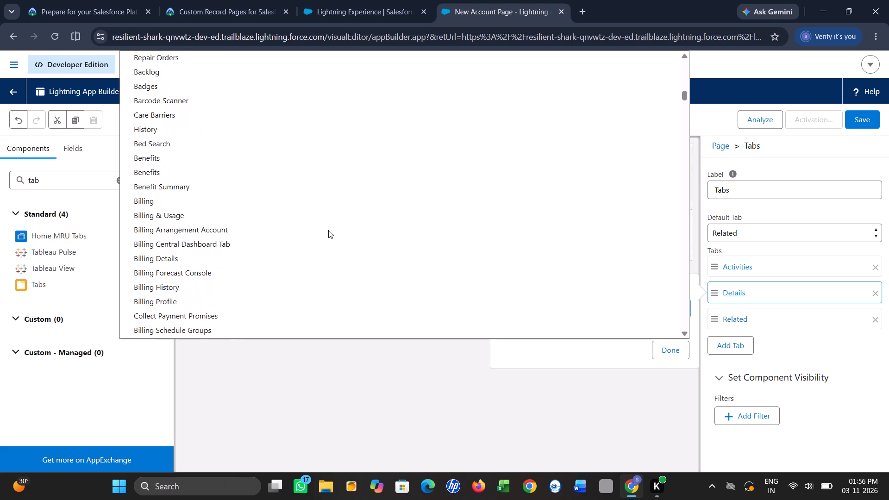
{"action": "scroll", "coordinate": [328, 230], "scroll_direction": "down", "scroll_amount": 3}
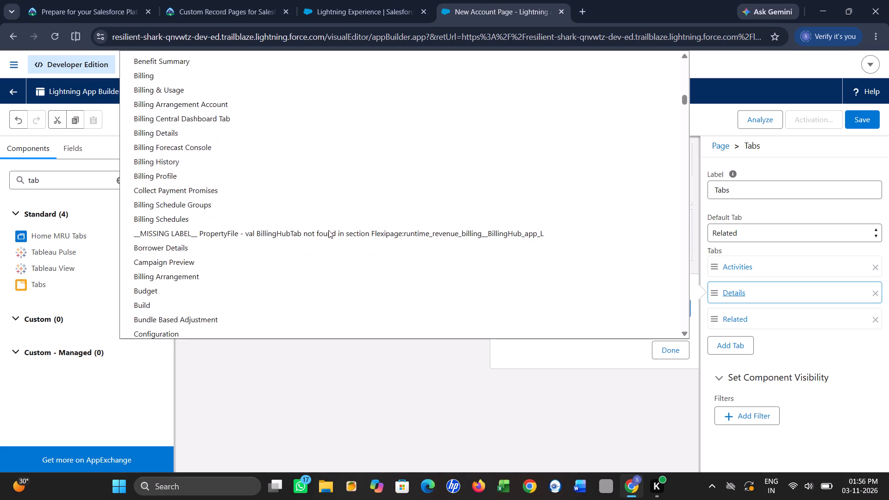
{"action": "scroll", "coordinate": [328, 230], "scroll_direction": "down", "scroll_amount": 6}
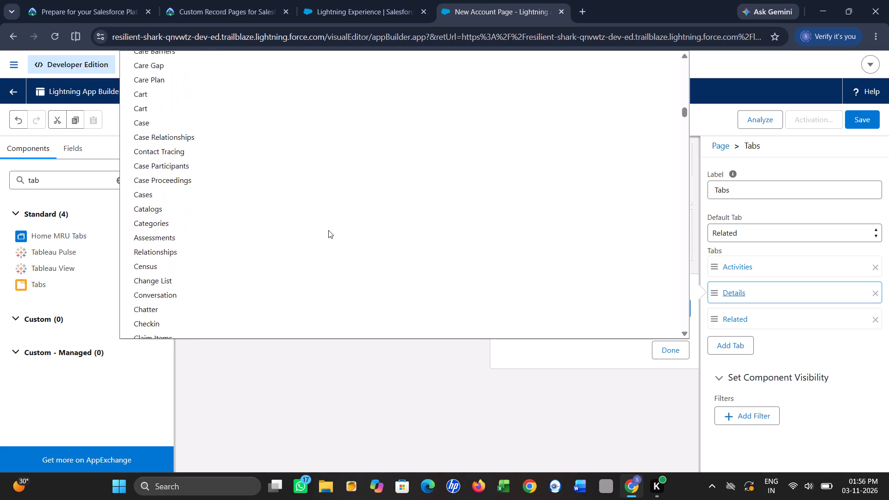
{"action": "scroll", "coordinate": [328, 230], "scroll_direction": "down", "scroll_amount": 1}
{"action": "scroll", "coordinate": [213, 258], "scroll_direction": "down", "scroll_amount": 1}
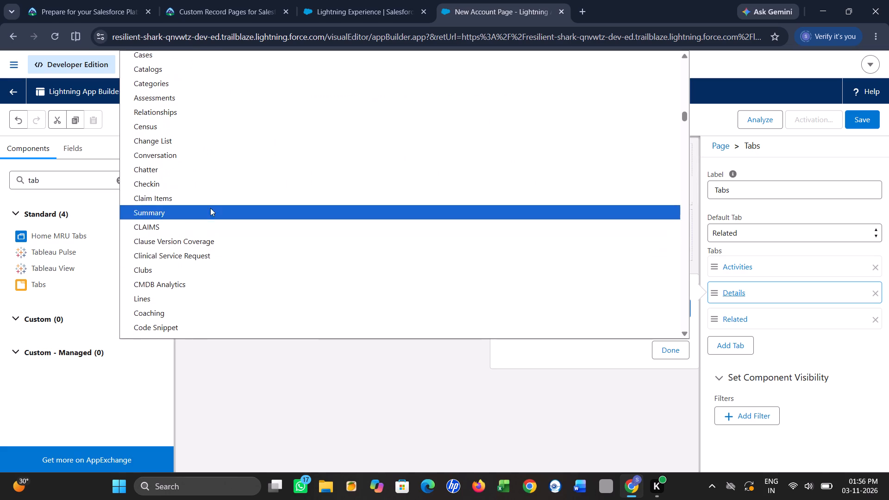
Change the Details tab's label in the Tabs component to the standard label Refresh History and apply it.
{"action": "scroll", "coordinate": [196, 285], "scroll_direction": "down", "scroll_amount": 3}
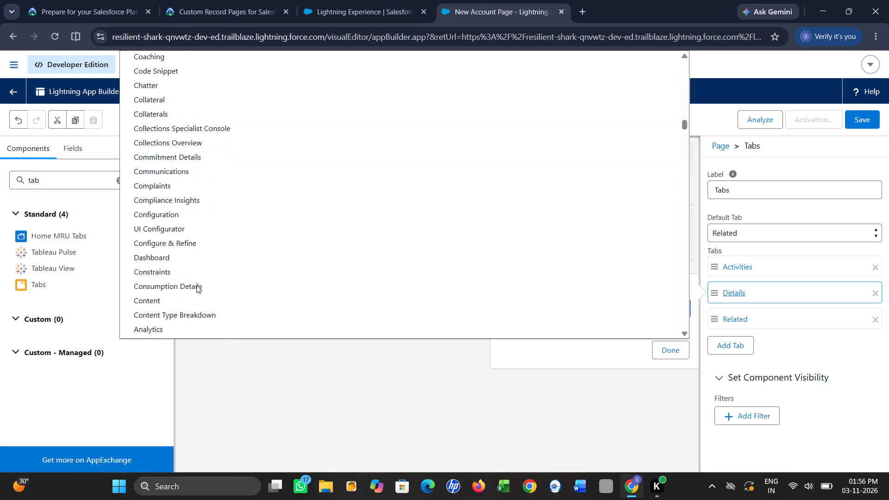
{"action": "scroll", "coordinate": [205, 230], "scroll_direction": "down", "scroll_amount": 2}
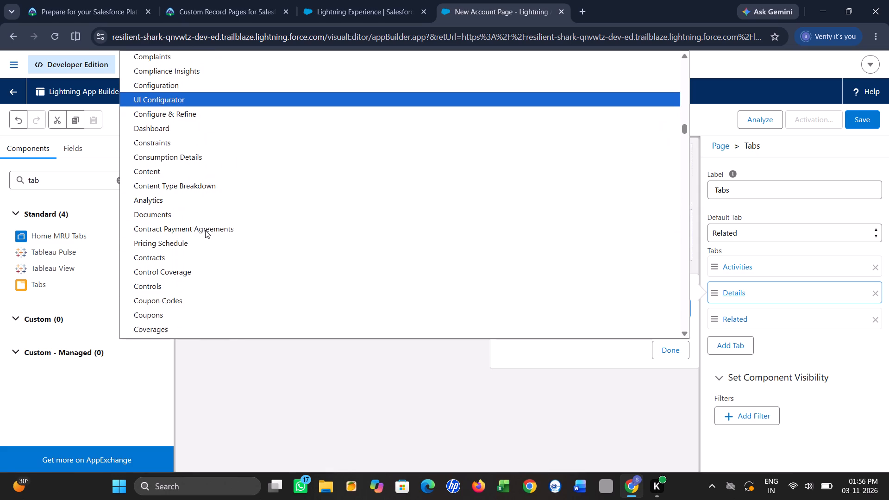
{"action": "scroll", "coordinate": [205, 230], "scroll_direction": "down", "scroll_amount": 2}
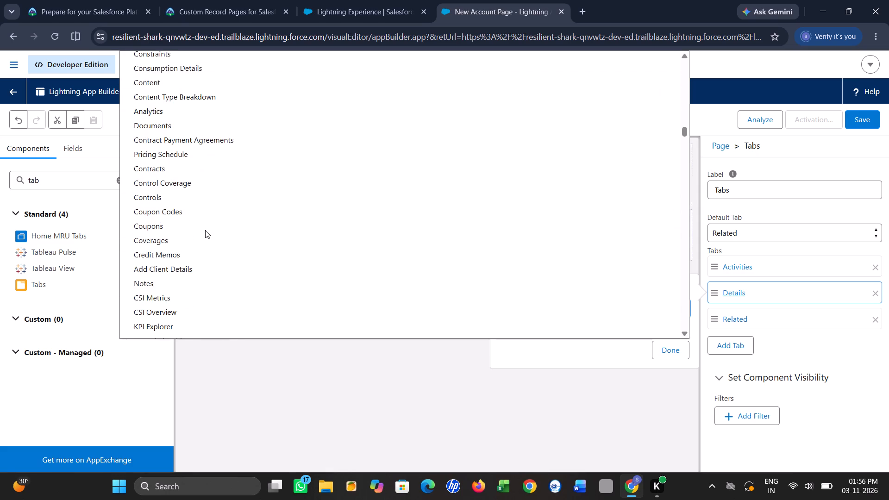
{"action": "scroll", "coordinate": [205, 230], "scroll_direction": "down", "scroll_amount": 4}
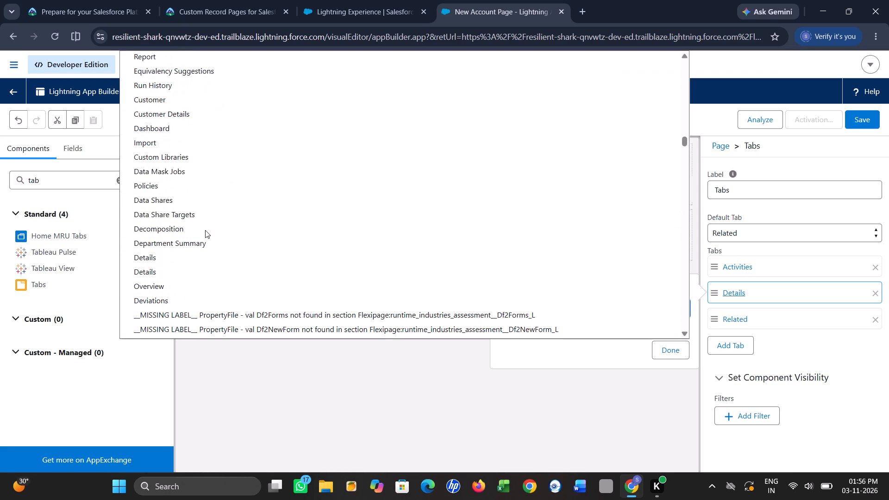
{"action": "scroll", "coordinate": [197, 274], "scroll_direction": "down", "scroll_amount": 1}
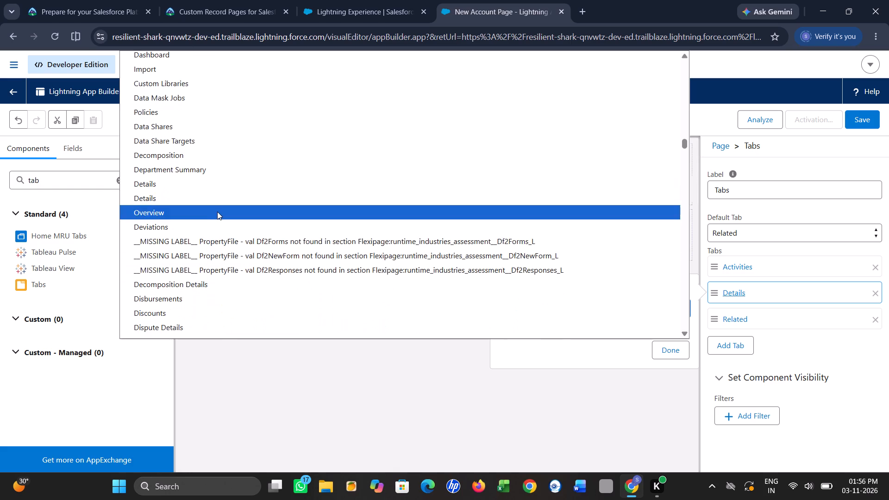
{"action": "scroll", "coordinate": [217, 212], "scroll_direction": "down", "scroll_amount": 2}
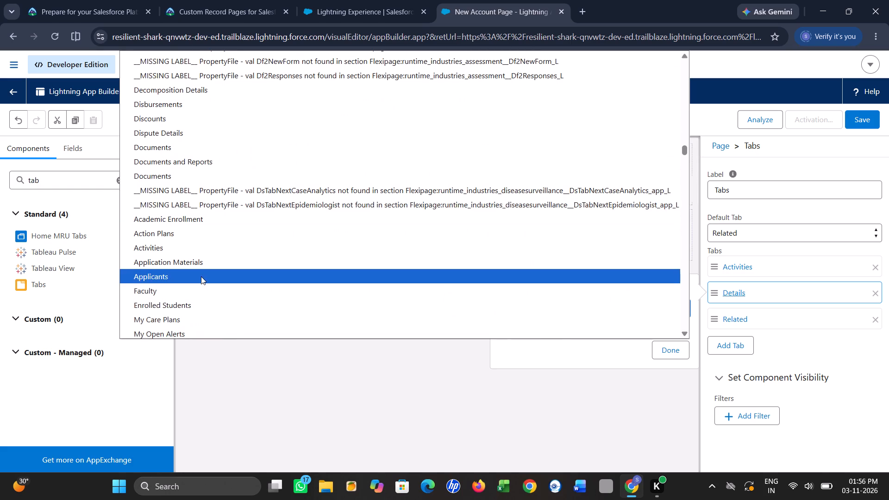
{"action": "scroll", "coordinate": [201, 276], "scroll_direction": "down", "scroll_amount": 4}
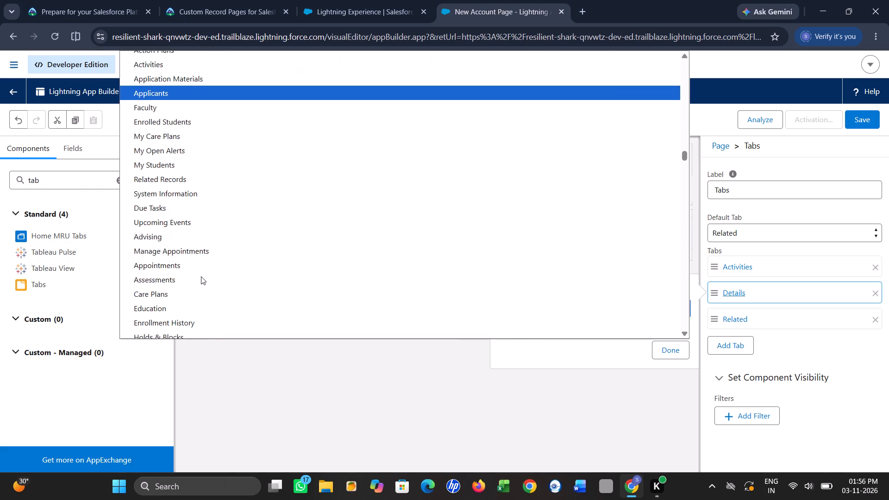
{"action": "scroll", "coordinate": [201, 276], "scroll_direction": "down", "scroll_amount": 3}
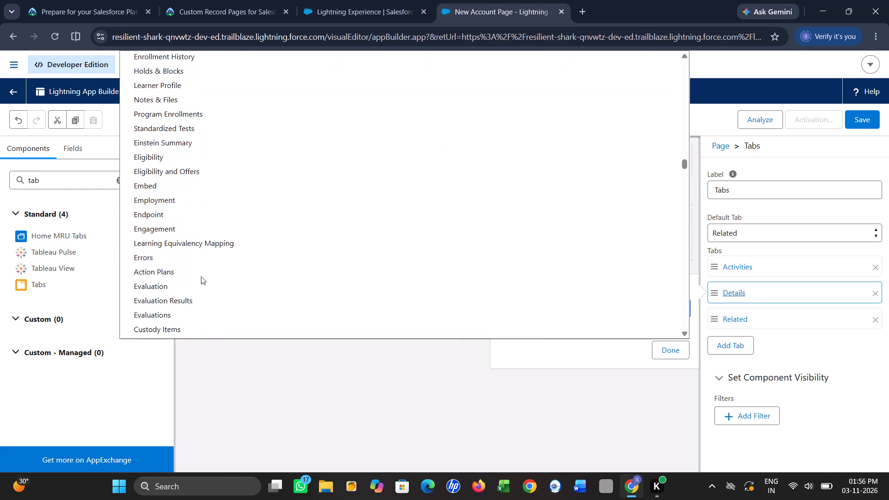
{"action": "scroll", "coordinate": [201, 276], "scroll_direction": "down", "scroll_amount": 4}
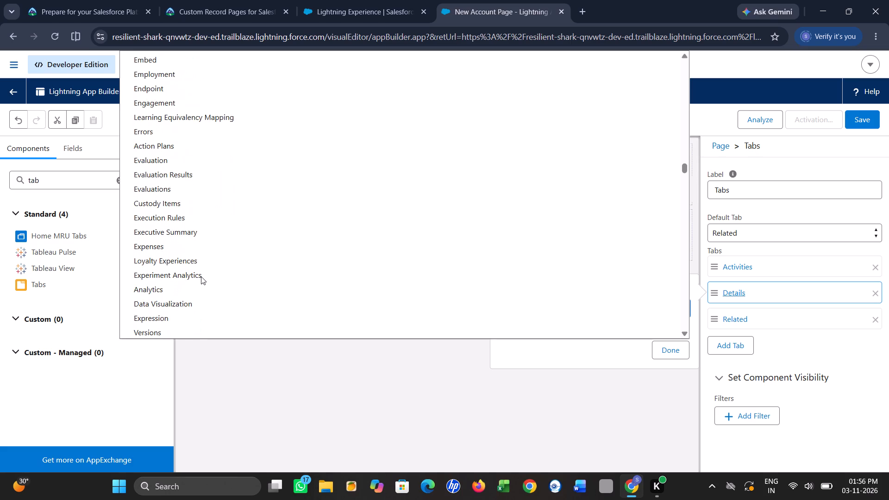
{"action": "scroll", "coordinate": [201, 276], "scroll_direction": "down", "scroll_amount": 2}
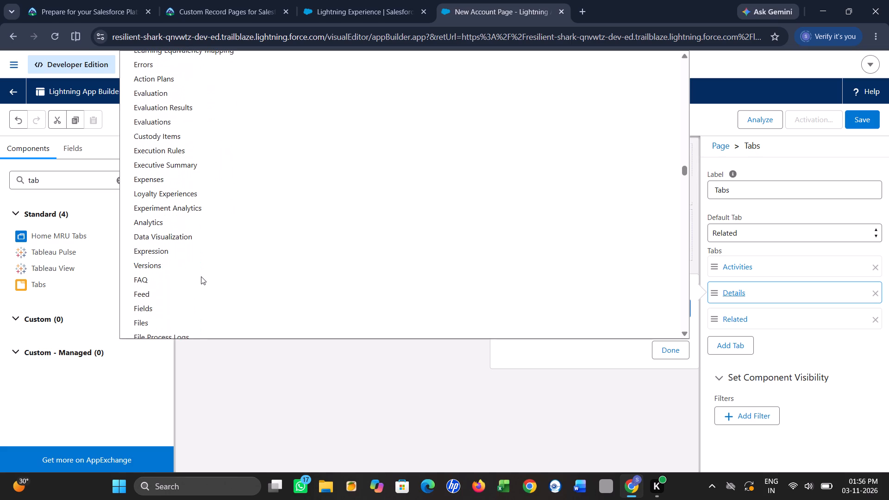
{"action": "scroll", "coordinate": [201, 276], "scroll_direction": "down", "scroll_amount": 3}
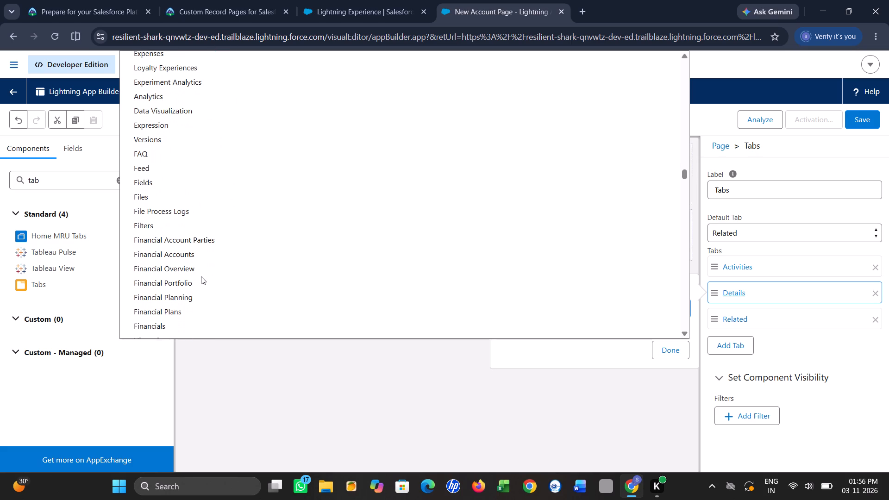
{"action": "scroll", "coordinate": [201, 276], "scroll_direction": "down", "scroll_amount": 3}
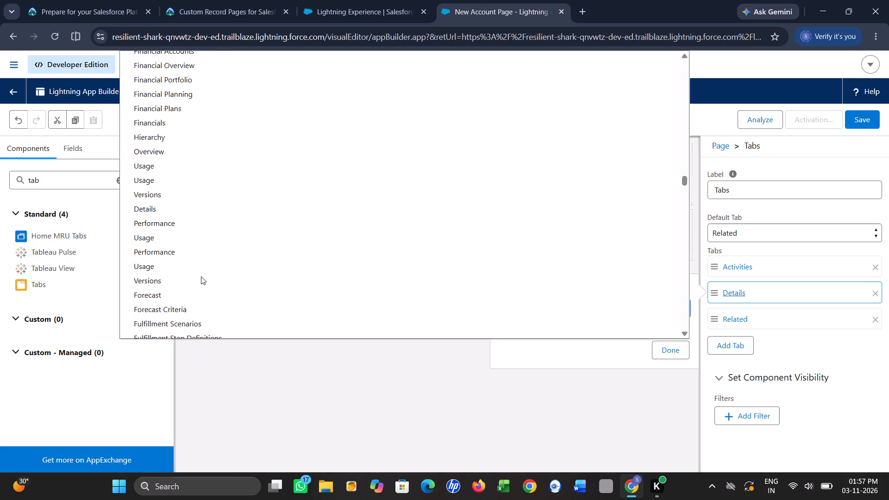
{"action": "scroll", "coordinate": [201, 276], "scroll_direction": "down", "scroll_amount": 1}
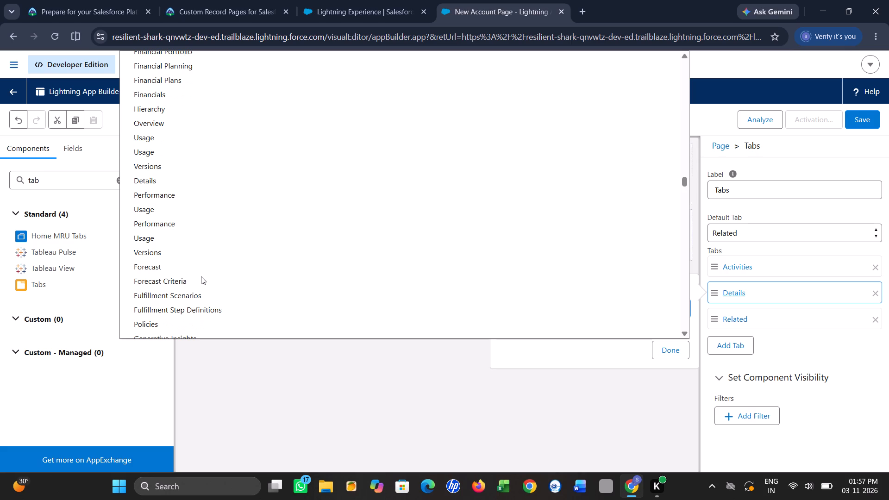
{"action": "scroll", "coordinate": [201, 276], "scroll_direction": "down", "scroll_amount": 2}
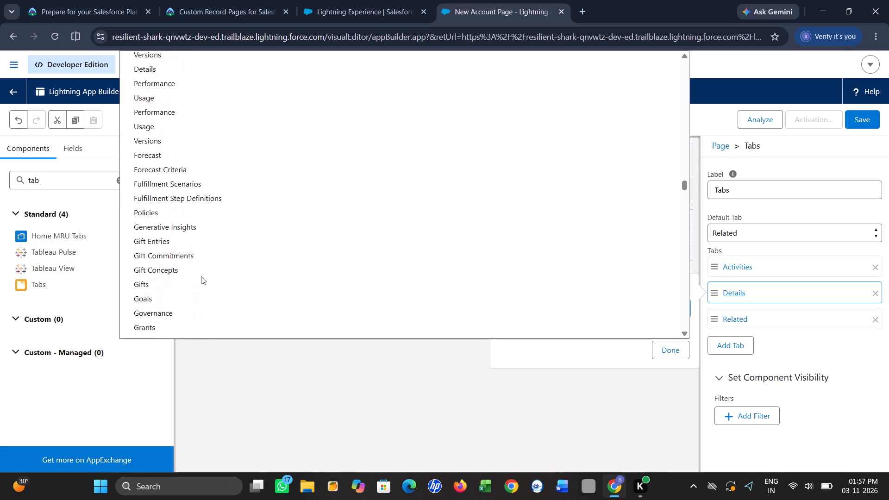
{"action": "scroll", "coordinate": [201, 276], "scroll_direction": "down", "scroll_amount": 3}
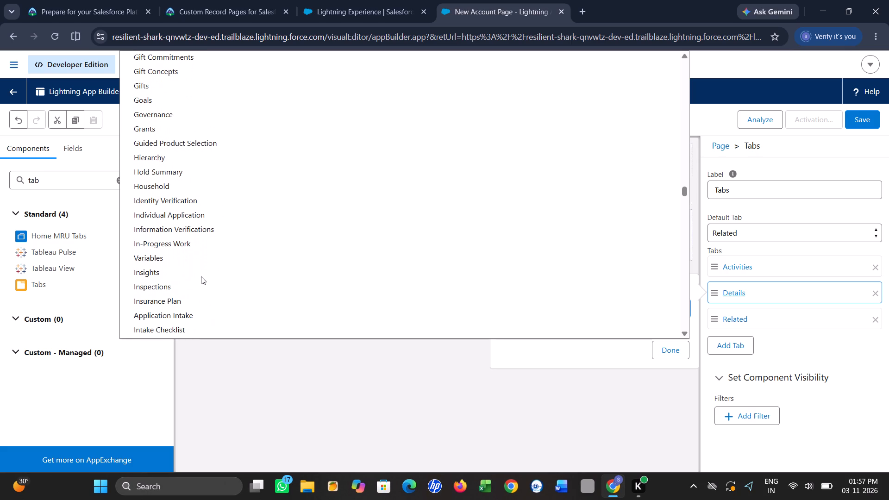
{"action": "scroll", "coordinate": [201, 276], "scroll_direction": "down", "scroll_amount": 1}
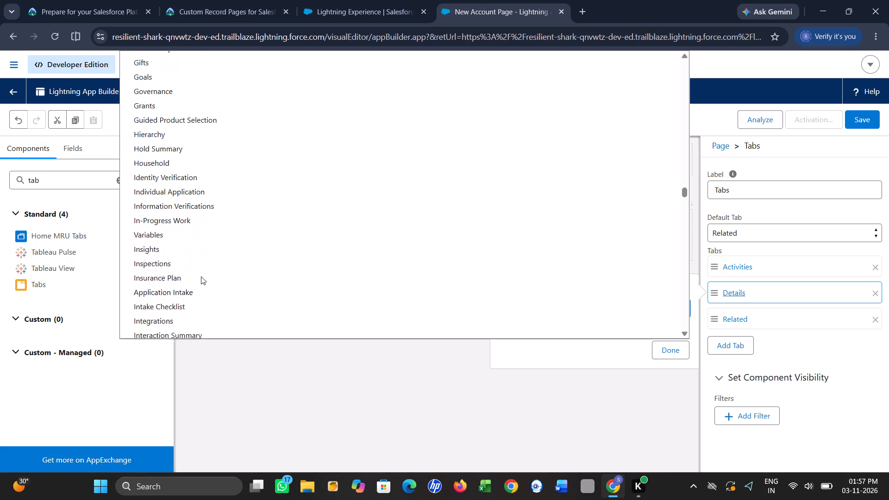
{"action": "scroll", "coordinate": [201, 276], "scroll_direction": "down", "scroll_amount": 1}
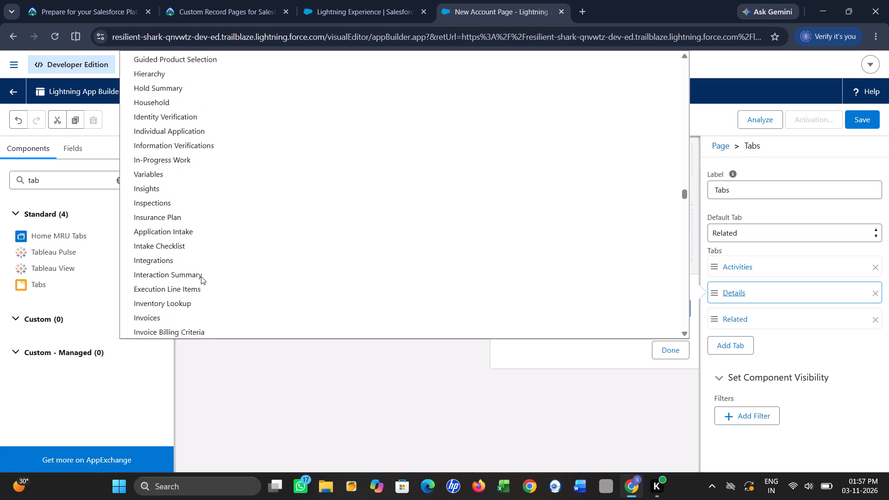
{"action": "scroll", "coordinate": [201, 276], "scroll_direction": "down", "scroll_amount": 3}
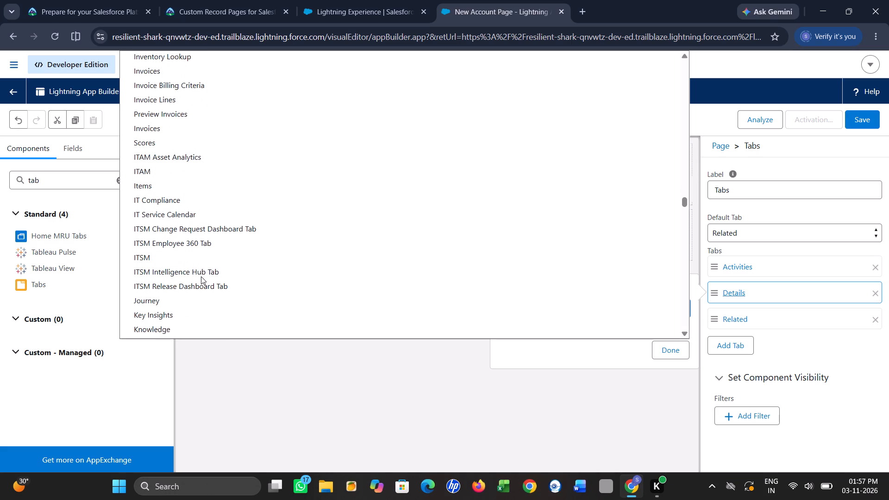
{"action": "scroll", "coordinate": [201, 276], "scroll_direction": "down", "scroll_amount": 3}
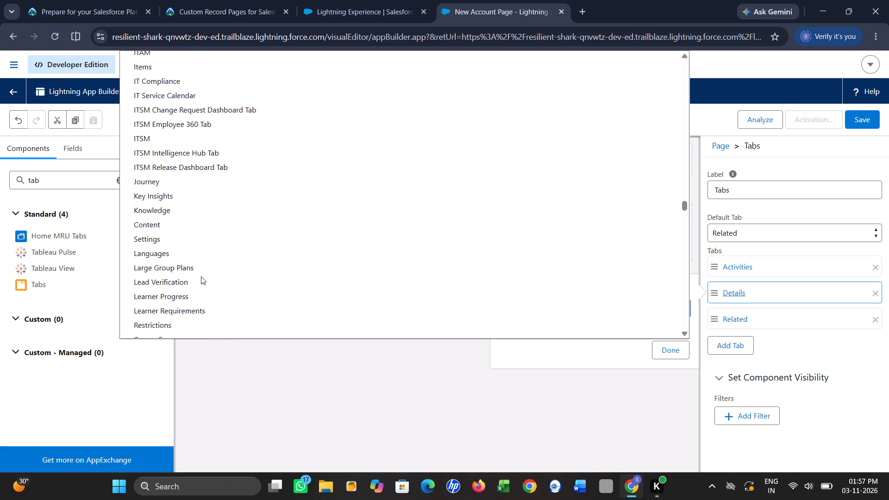
{"action": "scroll", "coordinate": [201, 276], "scroll_direction": "down", "scroll_amount": 2}
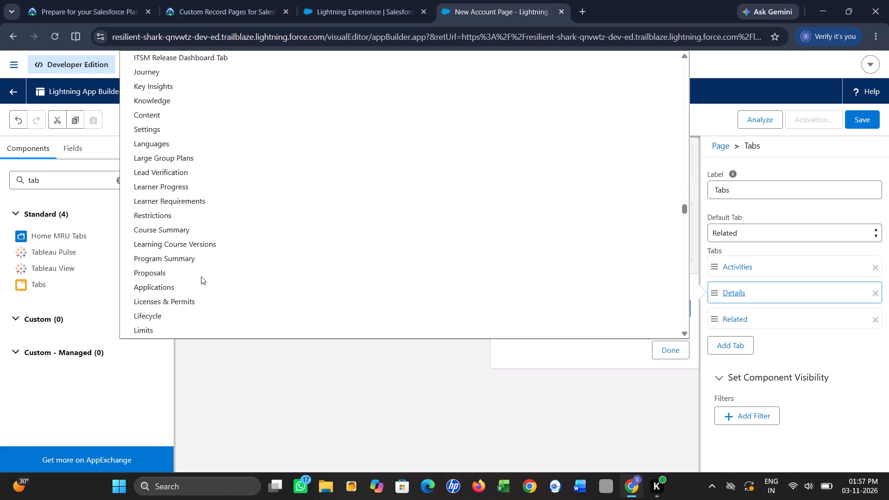
{"action": "scroll", "coordinate": [201, 276], "scroll_direction": "down", "scroll_amount": 3}
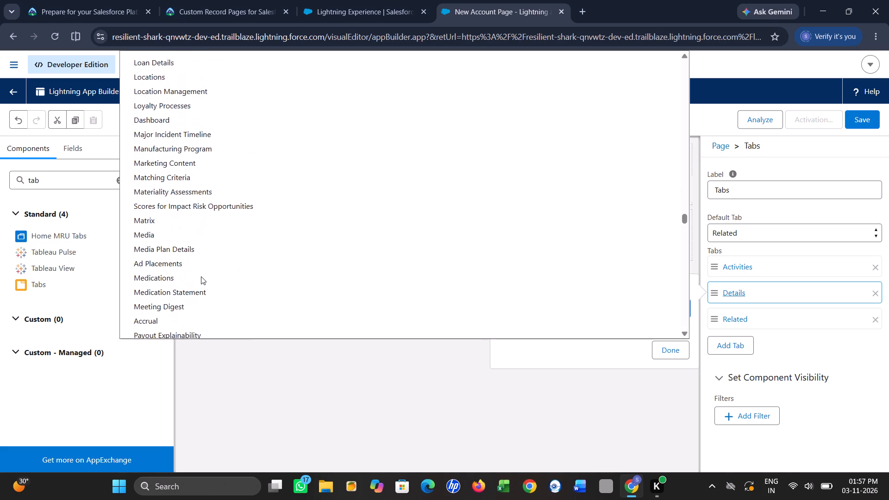
{"action": "scroll", "coordinate": [201, 276], "scroll_direction": "down", "scroll_amount": 4}
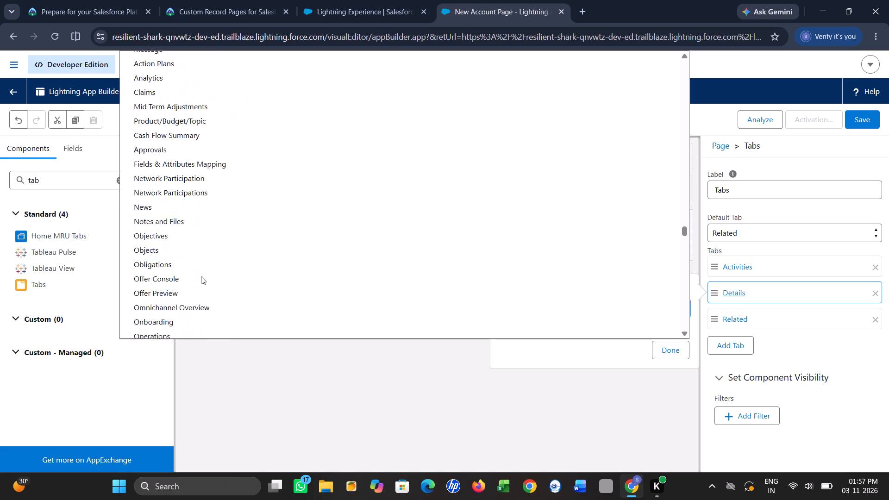
{"action": "scroll", "coordinate": [201, 276], "scroll_direction": "down", "scroll_amount": 2}
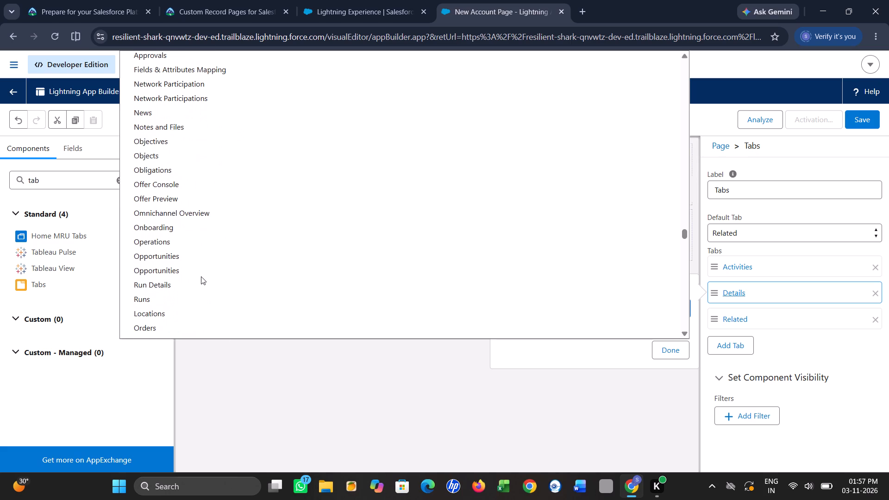
{"action": "scroll", "coordinate": [201, 276], "scroll_direction": "down", "scroll_amount": 4}
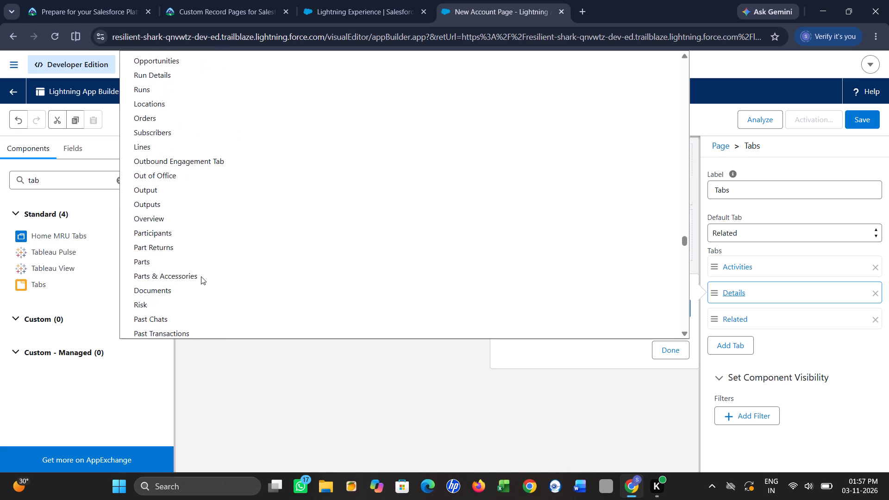
{"action": "scroll", "coordinate": [201, 276], "scroll_direction": "down", "scroll_amount": 3}
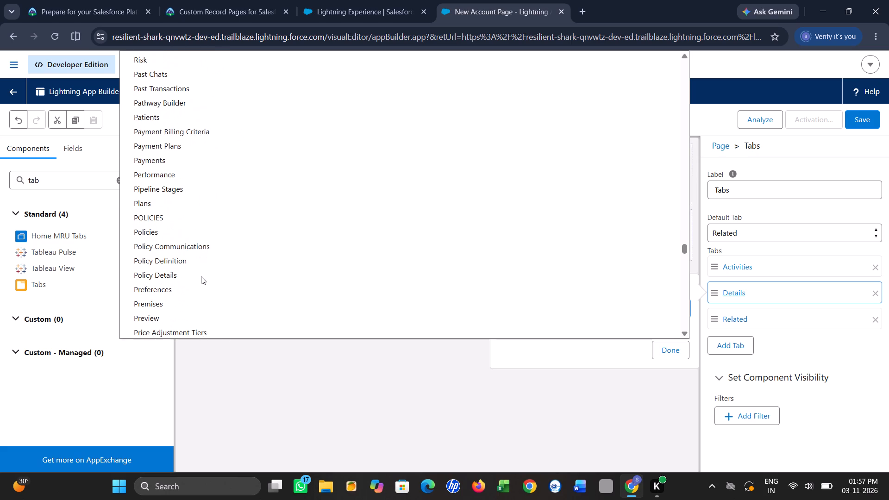
{"action": "scroll", "coordinate": [201, 276], "scroll_direction": "down", "scroll_amount": 4}
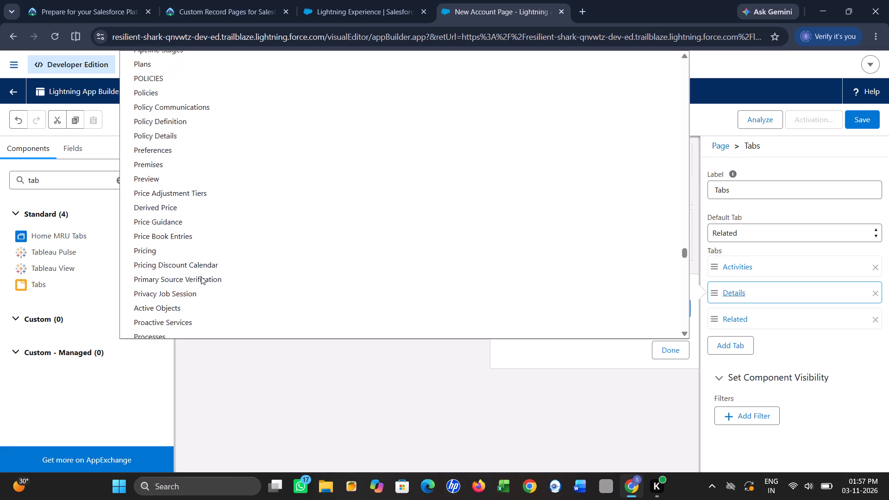
{"action": "scroll", "coordinate": [201, 276], "scroll_direction": "down", "scroll_amount": 4}
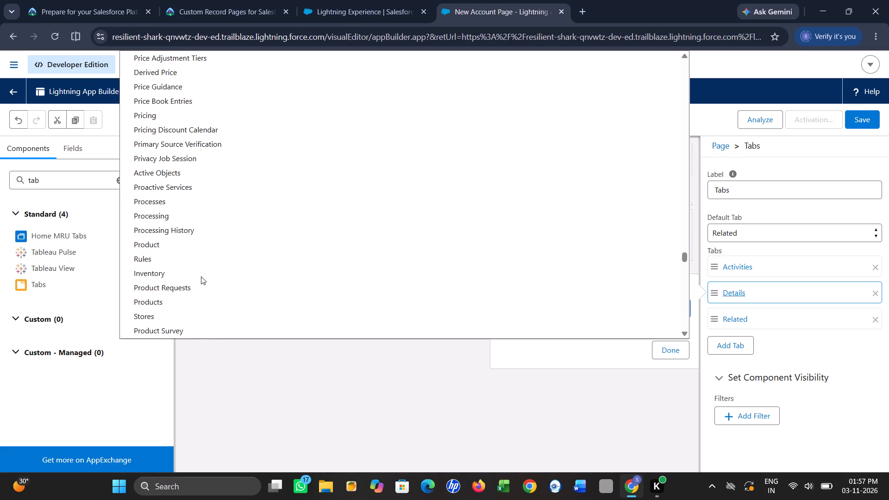
{"action": "scroll", "coordinate": [201, 276], "scroll_direction": "down", "scroll_amount": 4}
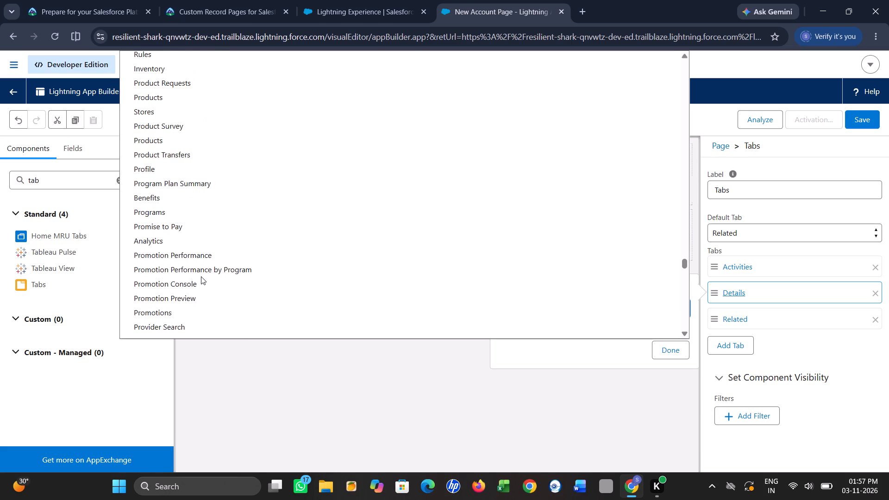
{"action": "scroll", "coordinate": [201, 276], "scroll_direction": "down", "scroll_amount": 5}
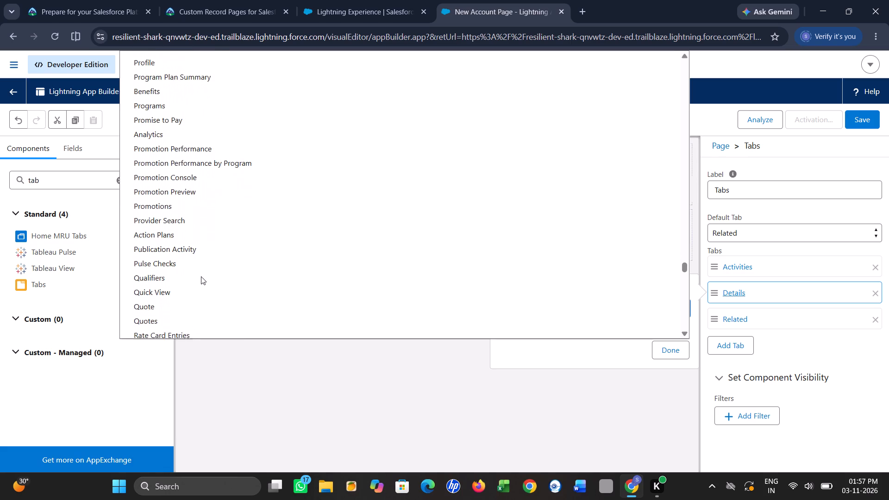
{"action": "scroll", "coordinate": [201, 276], "scroll_direction": "down", "scroll_amount": 4}
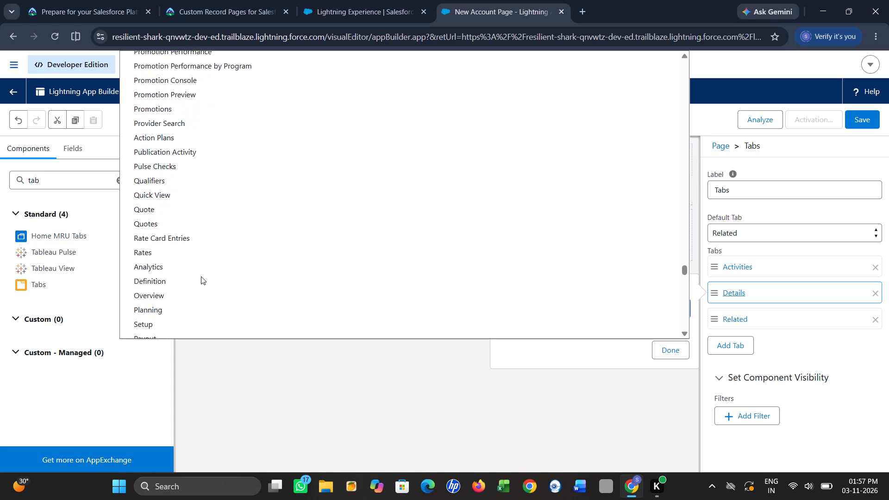
{"action": "scroll", "coordinate": [201, 276], "scroll_direction": "down", "scroll_amount": 1}
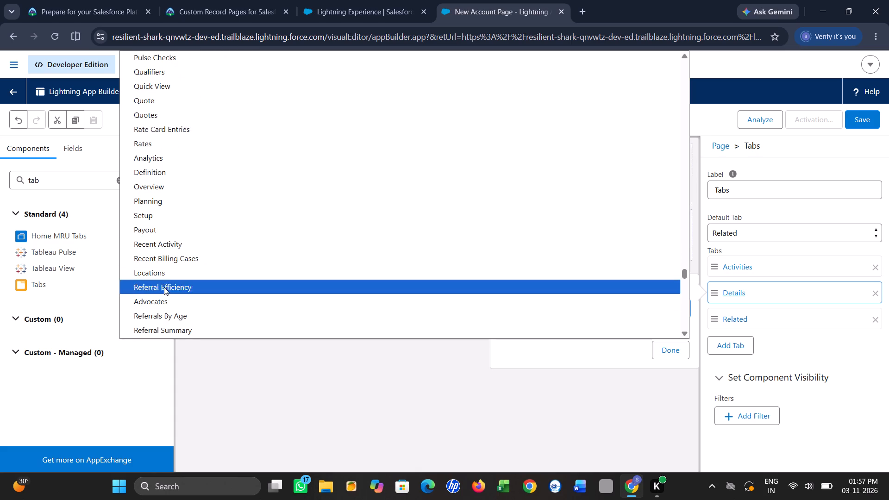
{"action": "scroll", "coordinate": [164, 302], "scroll_direction": "down", "scroll_amount": 1}
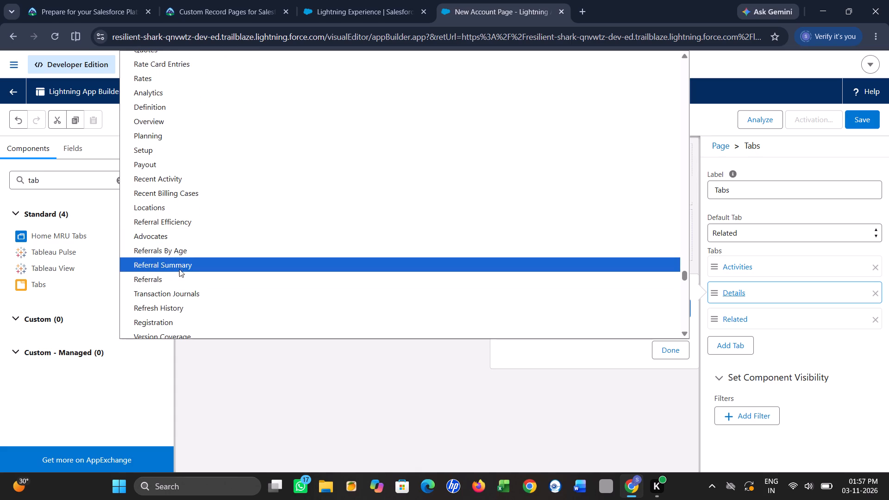
{"action": "scroll", "coordinate": [172, 309], "scroll_direction": "down", "scroll_amount": 1}
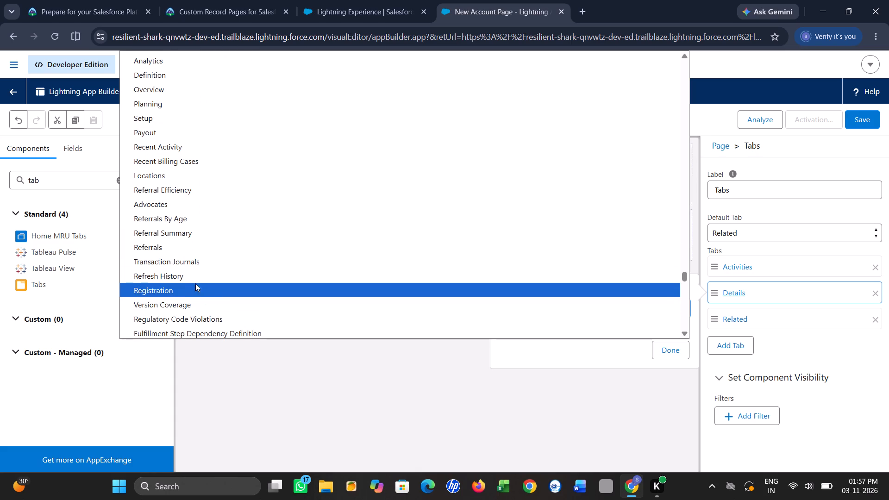
{"action": "left_click", "coordinate": [212, 275]}
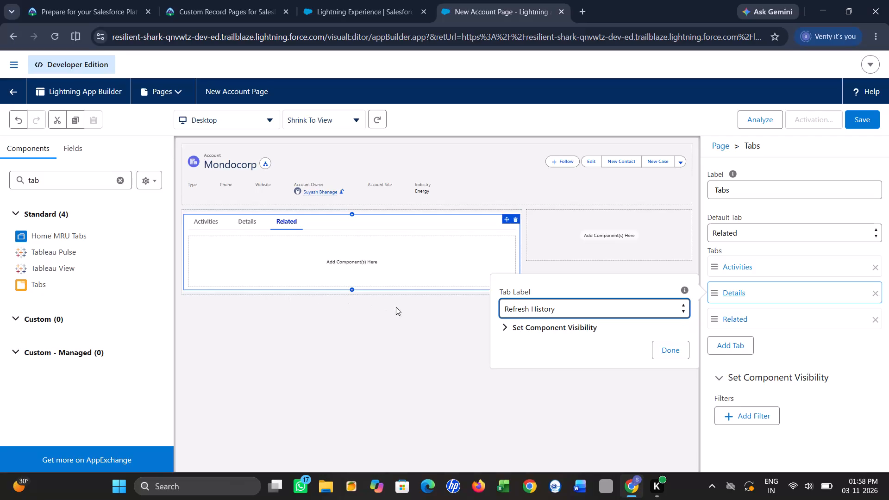
{"action": "left_click", "coordinate": [659, 353]}
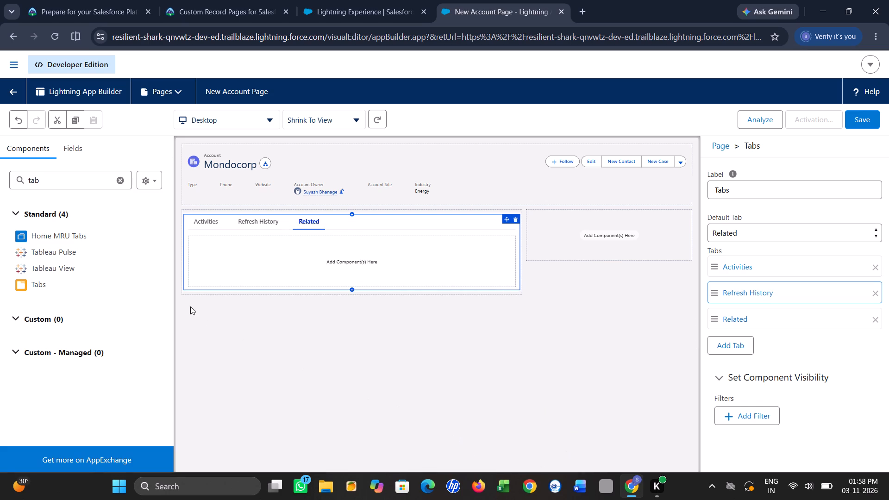
Check the challenge's tab requirements on the Trailhead page and delete the Activities and Refresh History tabs from the Tabs component.
{"action": "left_click", "coordinate": [233, 0]}
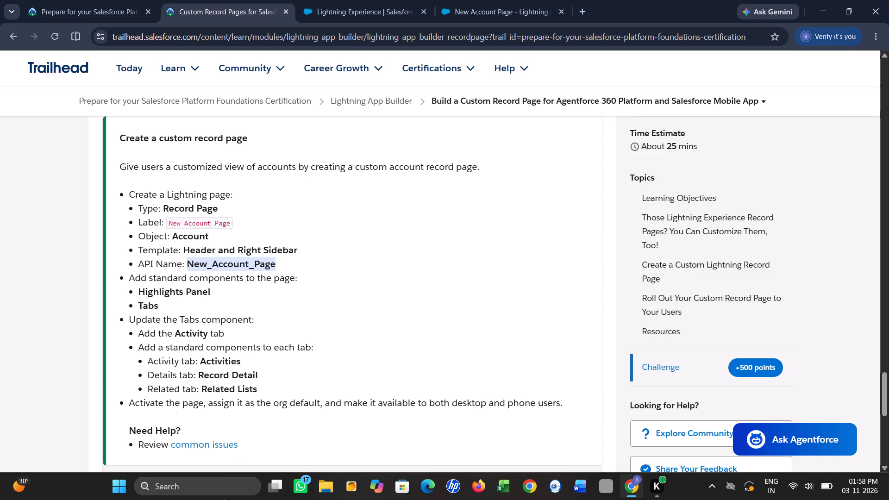
{"action": "left_click", "coordinate": [498, 0]}
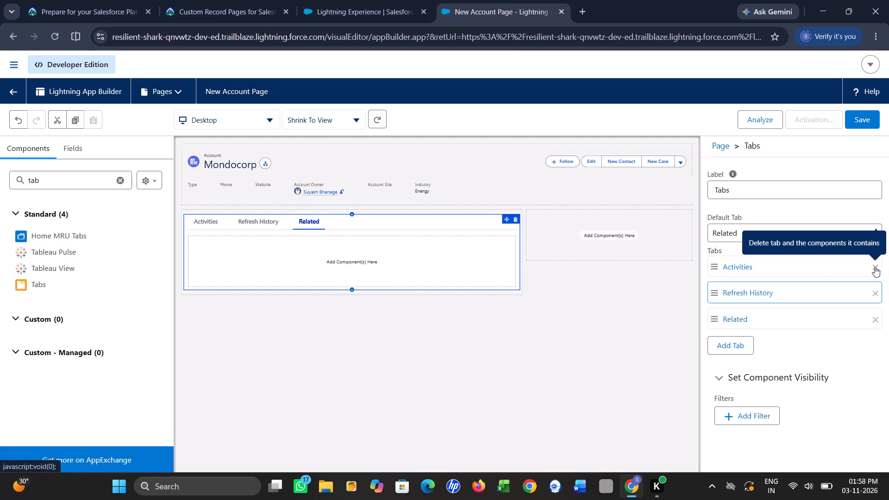
{"action": "left_click", "coordinate": [875, 267]}
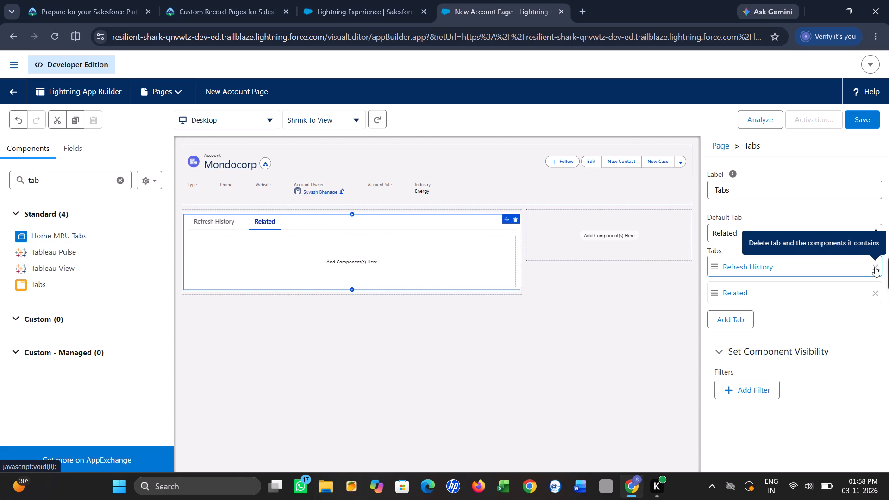
{"action": "left_click", "coordinate": [875, 267]}
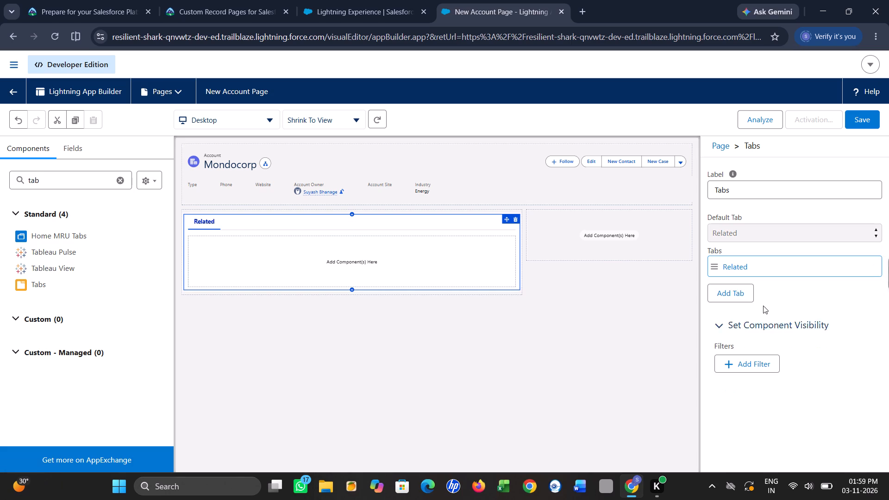
Add a second tab to the Tabs component and set its label to Custom with the custom label Activity.
{"action": "left_click", "coordinate": [741, 294]}
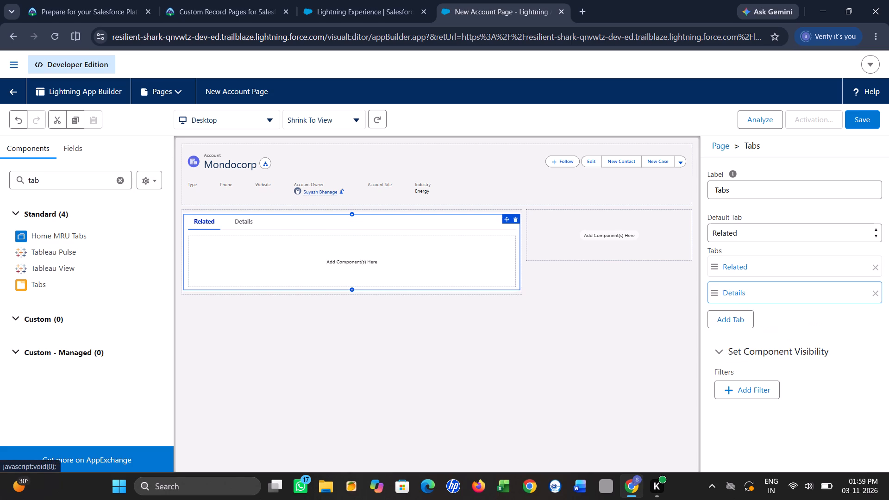
{"action": "left_click", "coordinate": [716, 291]}
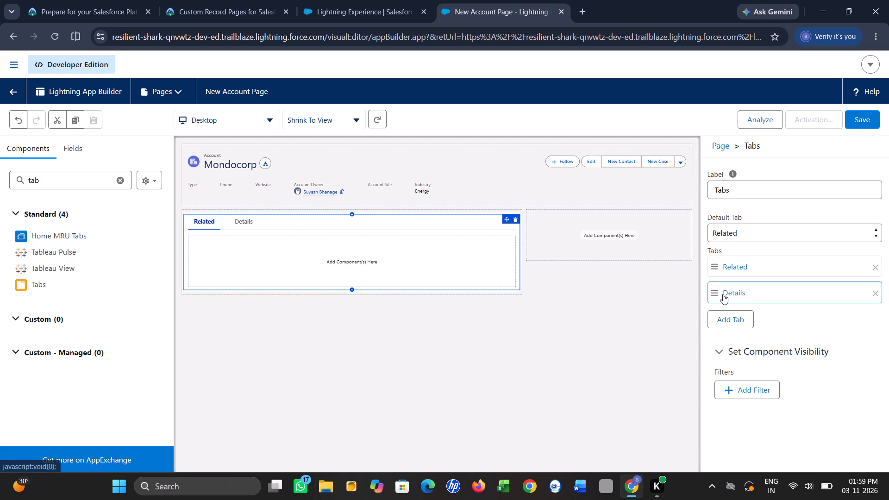
{"action": "left_click", "coordinate": [728, 294]}
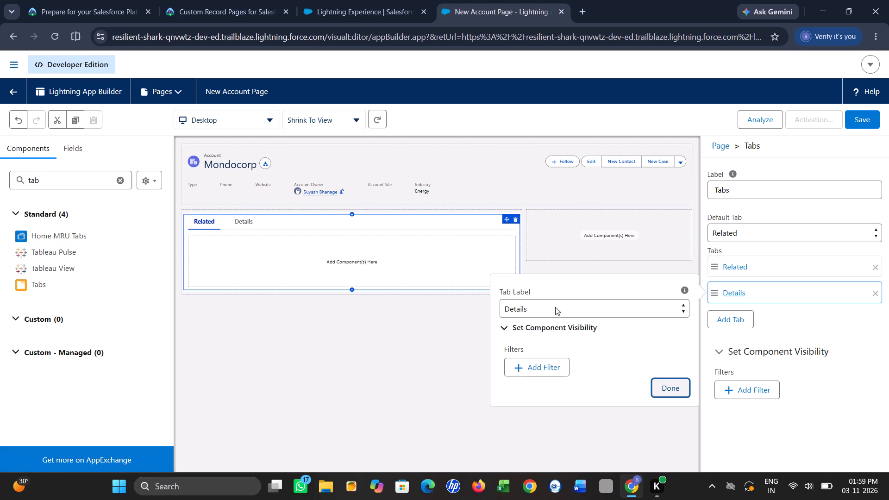
{"action": "left_click", "coordinate": [563, 311]}
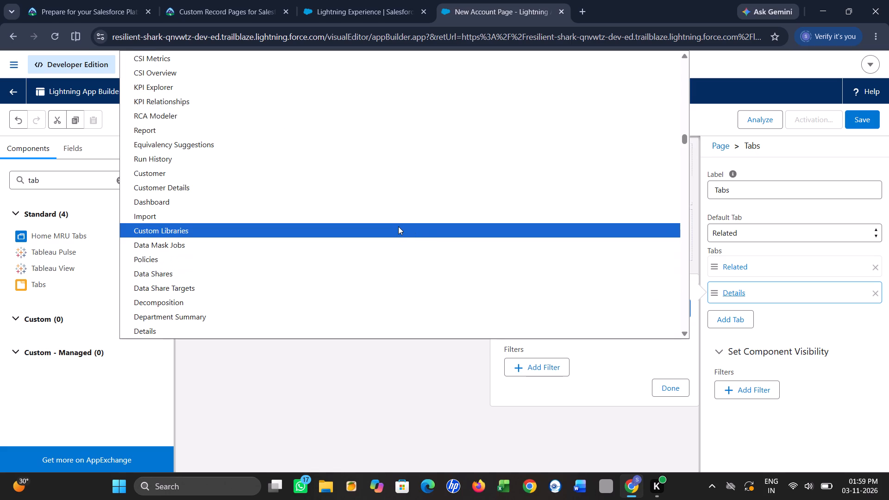
{"action": "scroll", "coordinate": [398, 226], "scroll_direction": "down", "scroll_amount": 3}
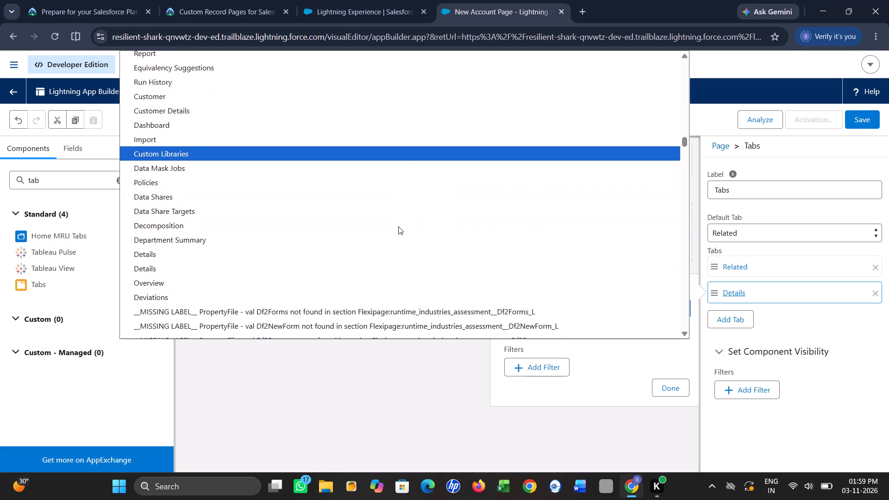
{"action": "scroll", "coordinate": [398, 226], "scroll_direction": "down", "scroll_amount": 1}
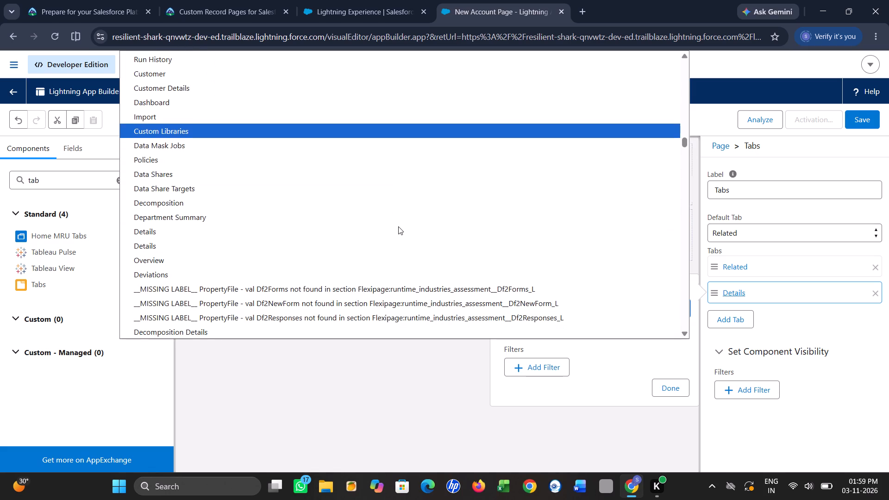
{"action": "scroll", "coordinate": [398, 226], "scroll_direction": "down", "scroll_amount": 2}
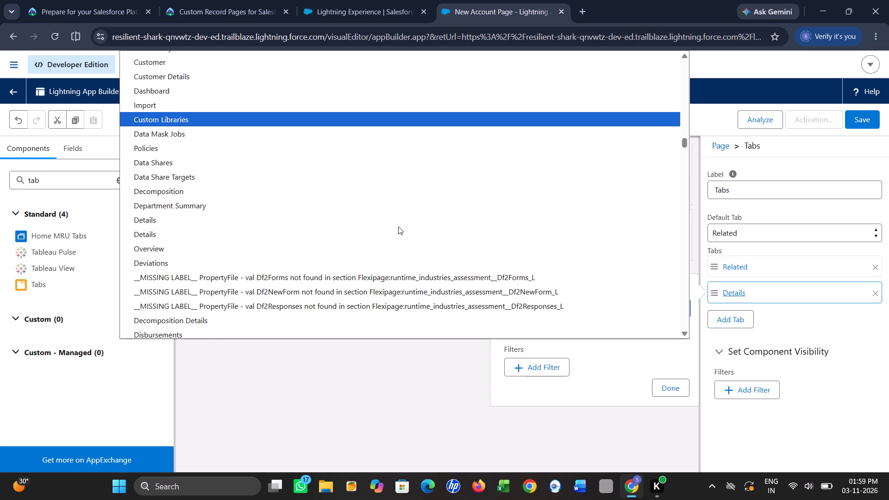
{"action": "scroll", "coordinate": [398, 226], "scroll_direction": "down", "scroll_amount": 1}
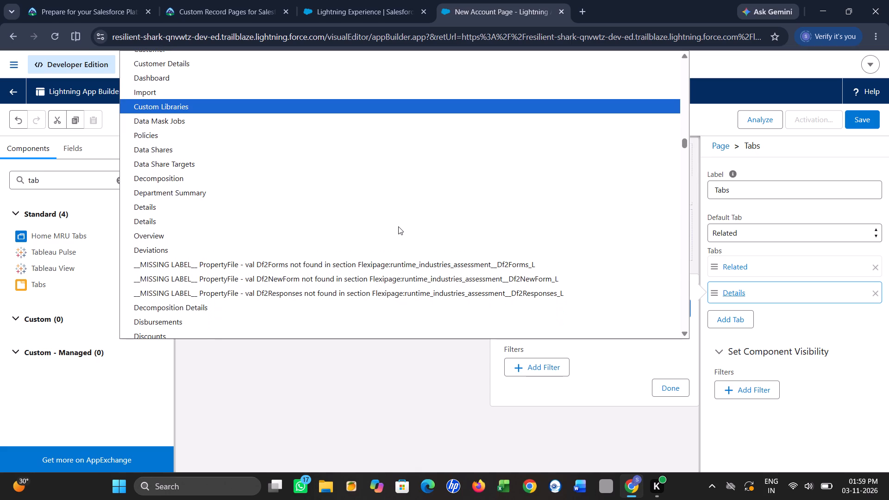
{"action": "scroll", "coordinate": [398, 226], "scroll_direction": "up", "scroll_amount": 2}
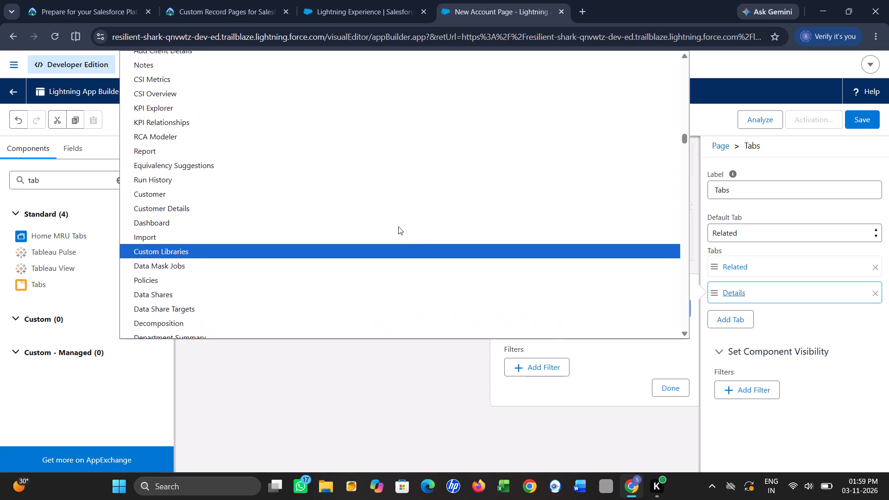
{"action": "scroll", "coordinate": [398, 226], "scroll_direction": "up", "scroll_amount": 2}
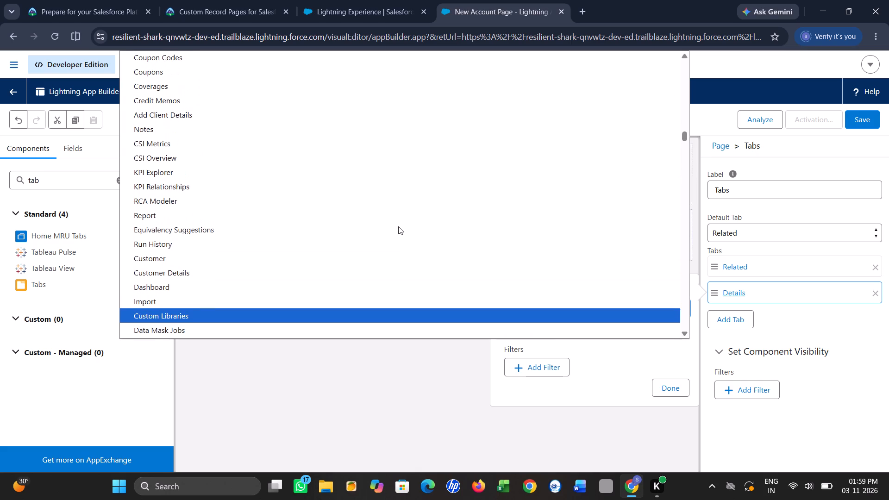
{"action": "scroll", "coordinate": [398, 226], "scroll_direction": "up", "scroll_amount": 1}
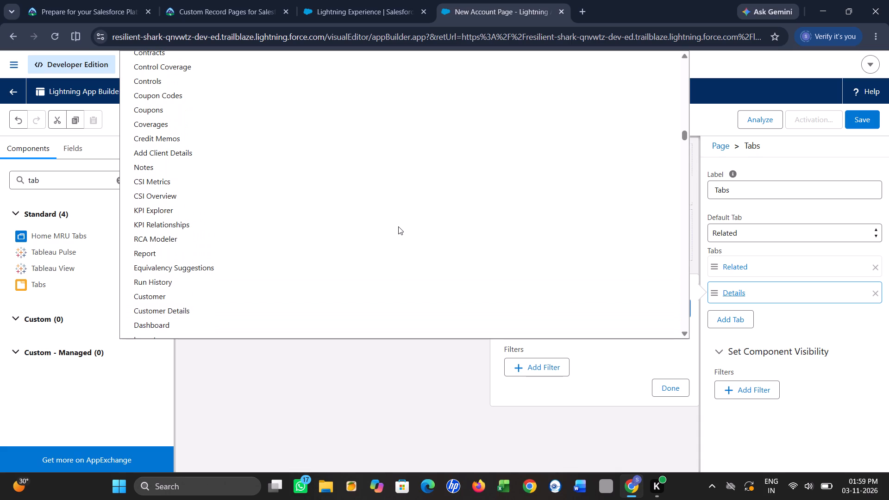
{"action": "scroll", "coordinate": [341, 177], "scroll_direction": "up", "scroll_amount": 10}
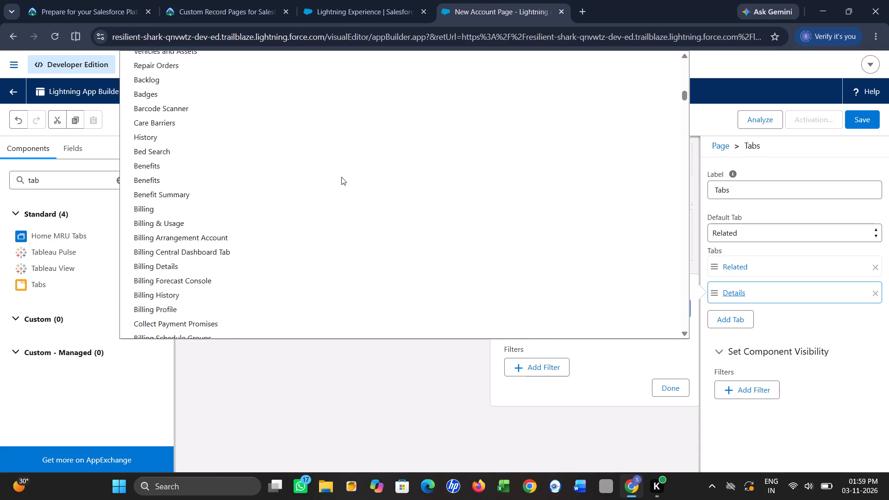
{"action": "scroll", "coordinate": [341, 177], "scroll_direction": "up", "scroll_amount": 8}
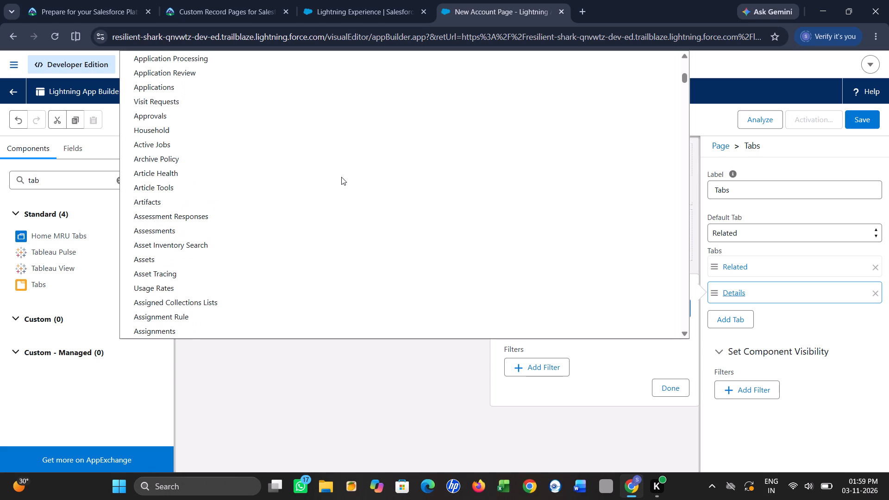
{"action": "left_click", "coordinate": [276, 64]}
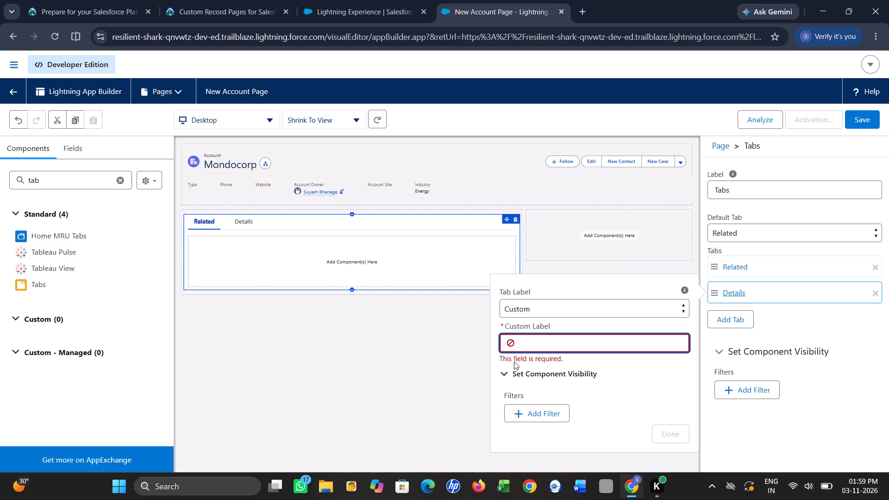
{"action": "left_click", "coordinate": [531, 349]}
{"action": "key", "text": "a"}
{"action": "type", "text": "ctivity"}
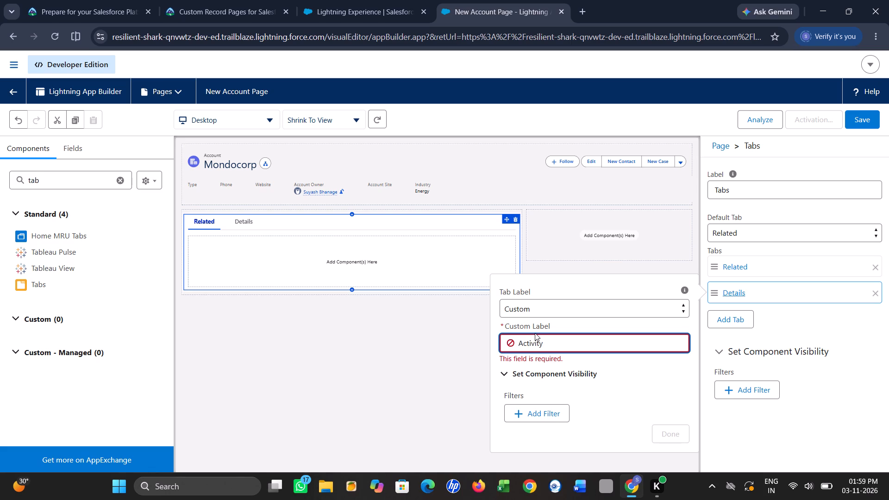
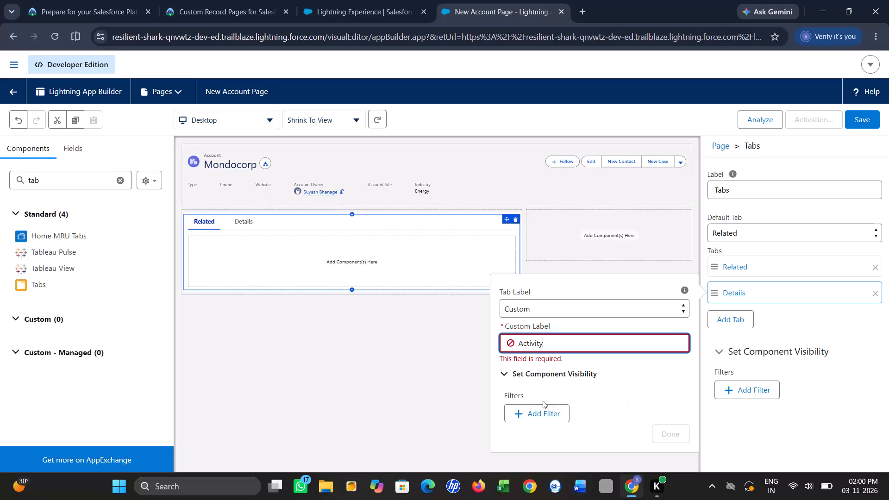
Apply the custom label Activity to the second tab of the Tabs component.
{"action": "left_click", "coordinate": [522, 373]}
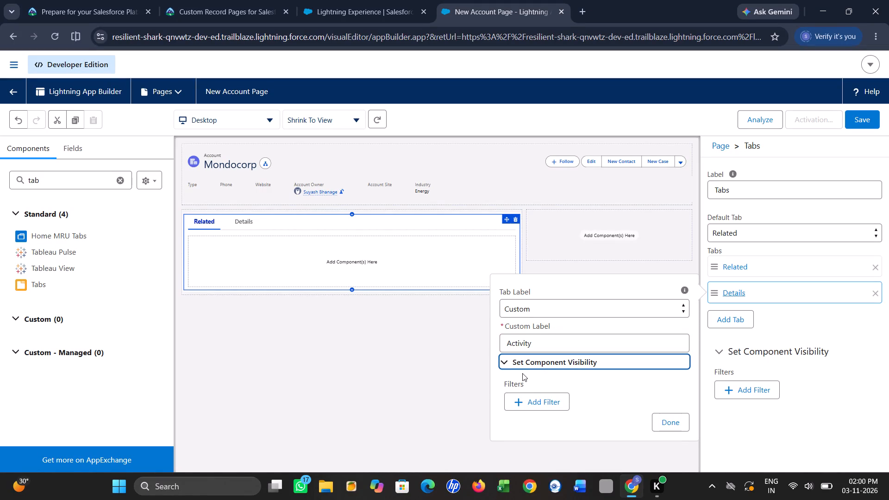
{"action": "left_click", "coordinate": [664, 423]}
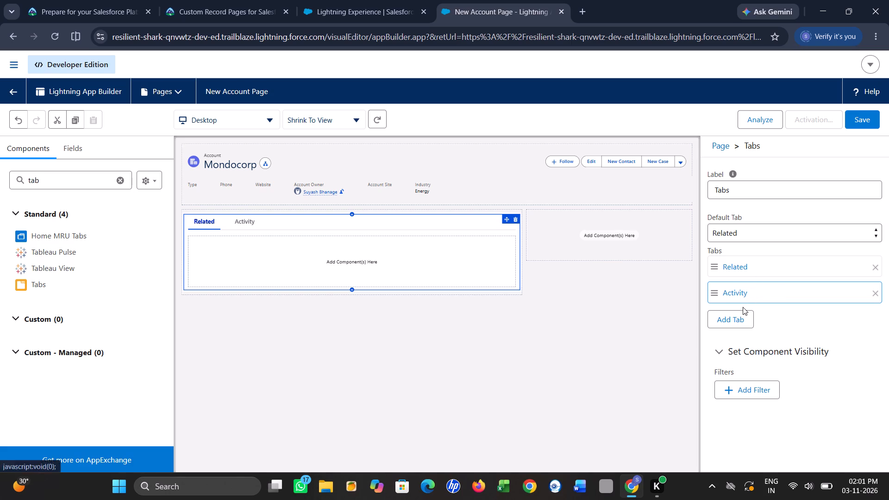
Add a third tab to the Tabs component and set its label to Custom with the custom label Details.
{"action": "left_click", "coordinate": [737, 319]}
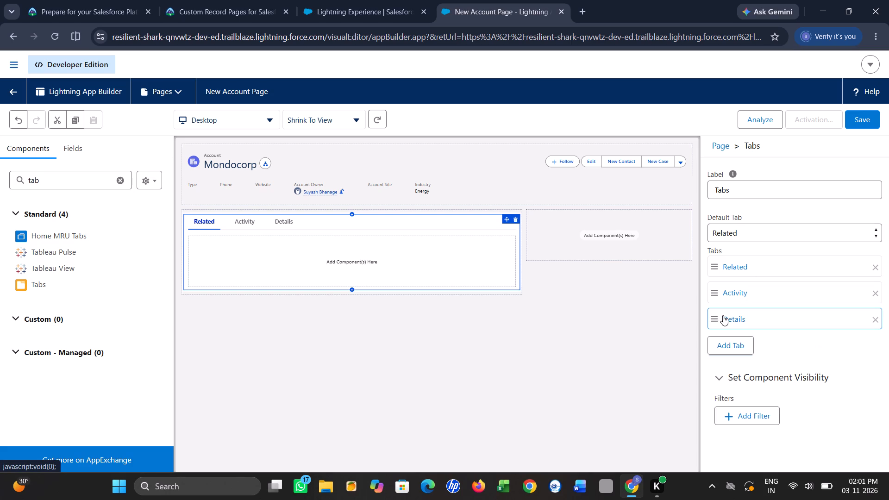
{"action": "left_click", "coordinate": [729, 319]}
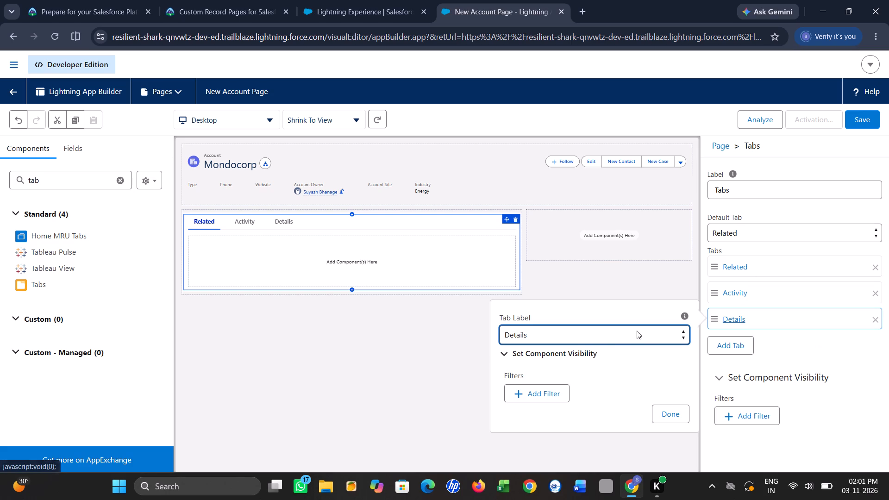
{"action": "left_click", "coordinate": [573, 355]}
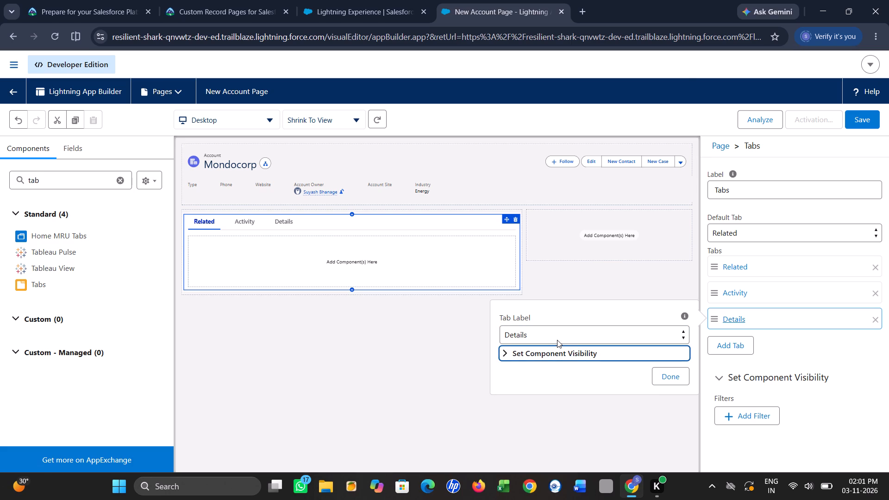
{"action": "left_click", "coordinate": [556, 338]}
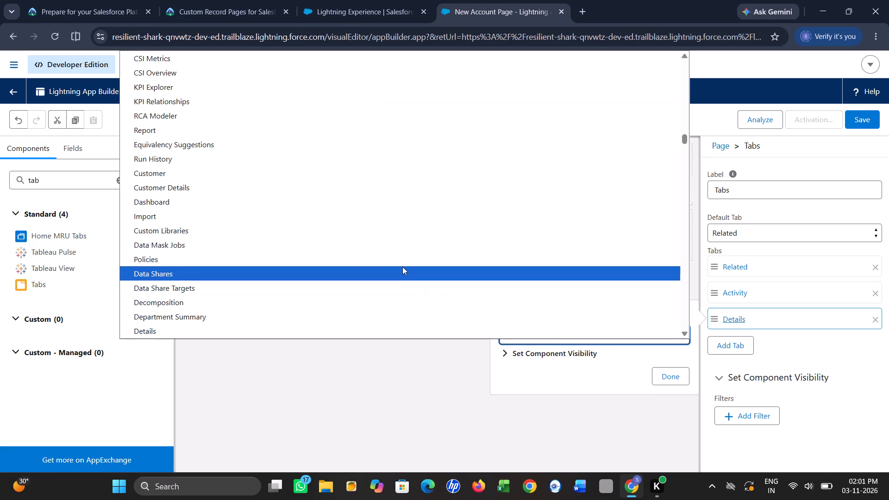
{"action": "scroll", "coordinate": [338, 242], "scroll_direction": "up", "scroll_amount": 1}
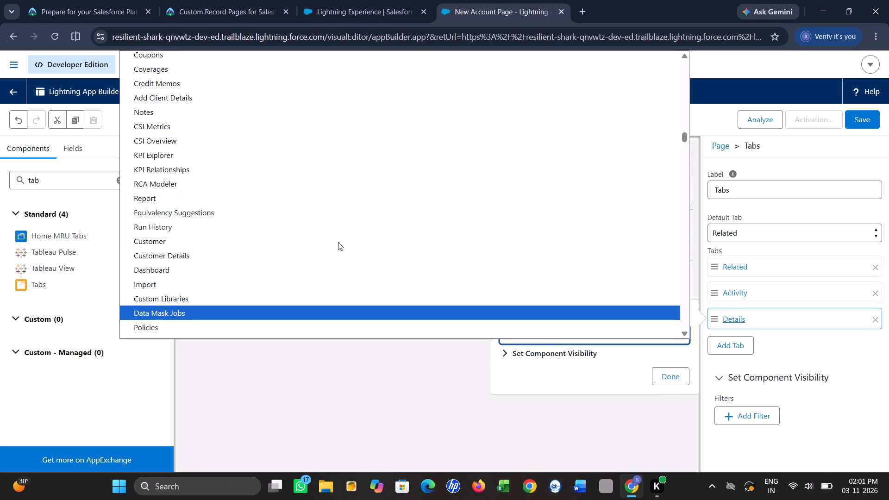
{"action": "scroll", "coordinate": [338, 242], "scroll_direction": "up", "scroll_amount": 12}
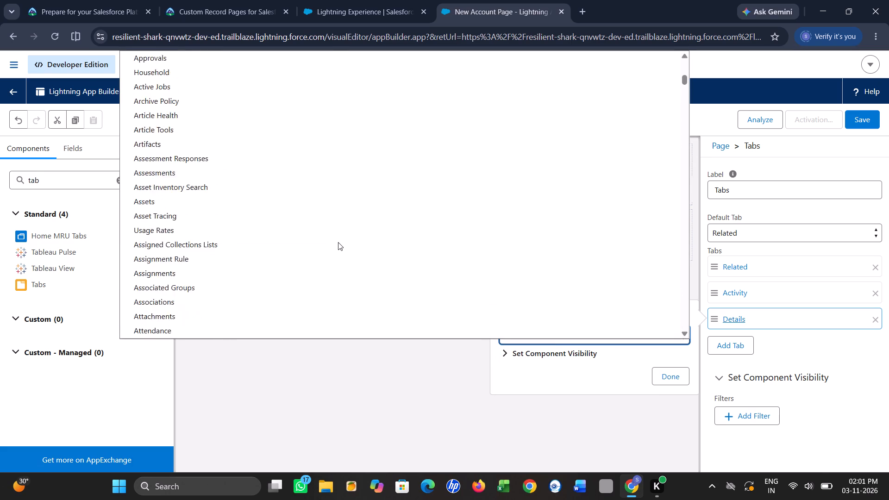
{"action": "scroll", "coordinate": [338, 242], "scroll_direction": "up", "scroll_amount": 4}
{"action": "left_click", "coordinate": [240, 57]}
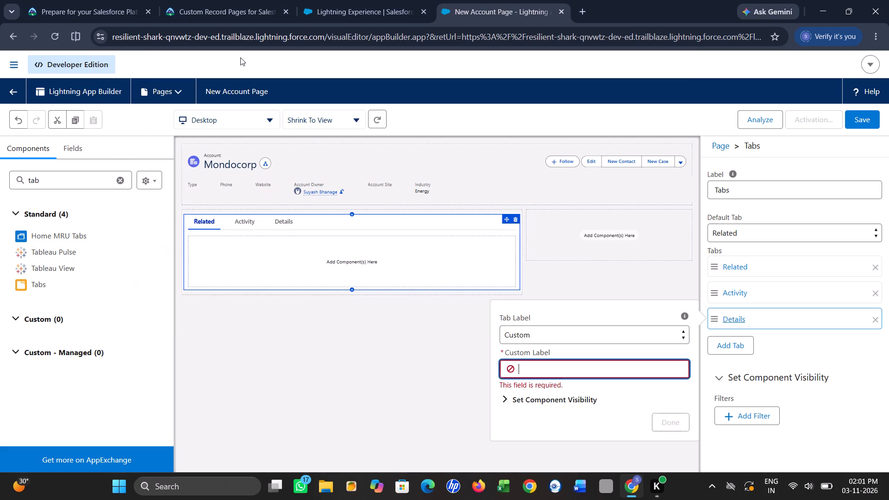
{"action": "left_click", "coordinate": [529, 373]}
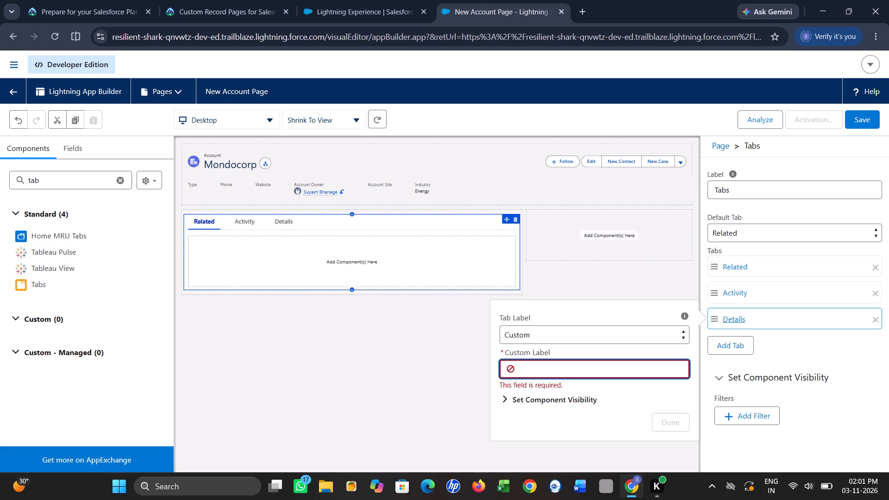
{"action": "key", "text": "d"}
{"action": "type", "text": "et"}
{"action": "key", "text": "a"}
{"action": "type", "text": "ils"}
{"action": "left_click", "coordinate": [559, 403]}
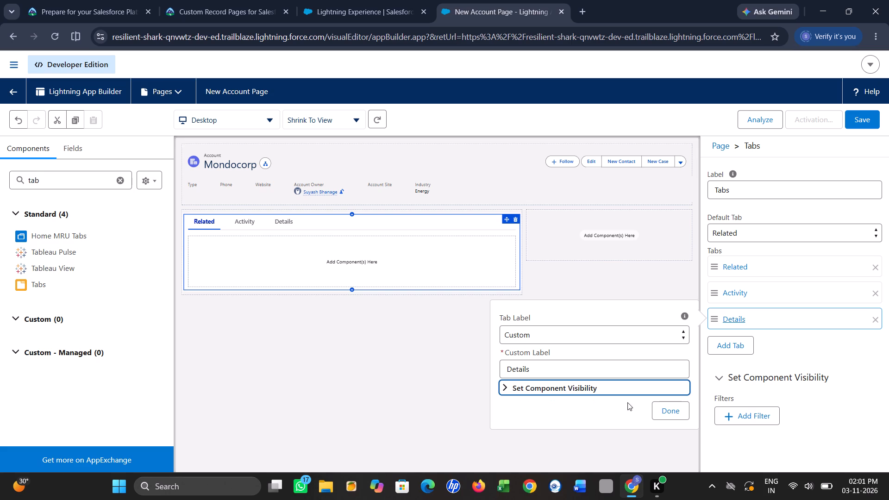
{"action": "left_click", "coordinate": [663, 409]}
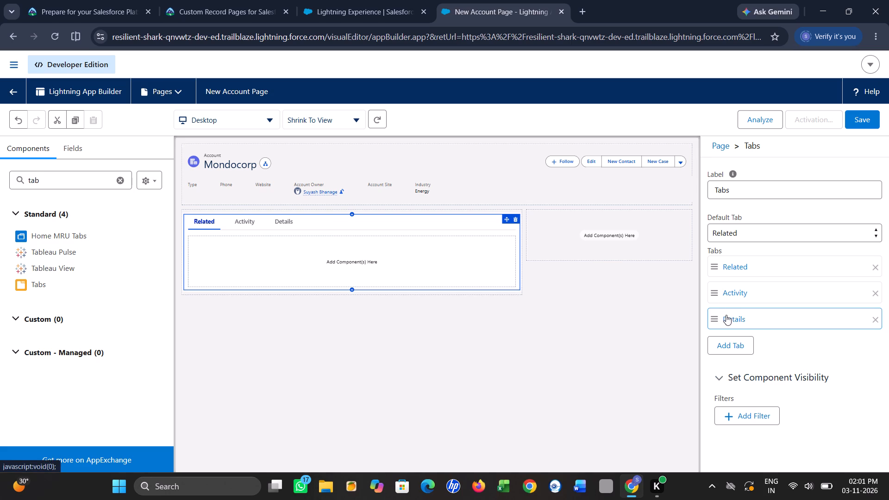
Reorder the tabs in the Tabs component so that Details comes before Activity, and check the Details and Activity tabs.
{"action": "left_click_drag", "start_coordinate": [726, 316], "coordinate": [725, 292]}
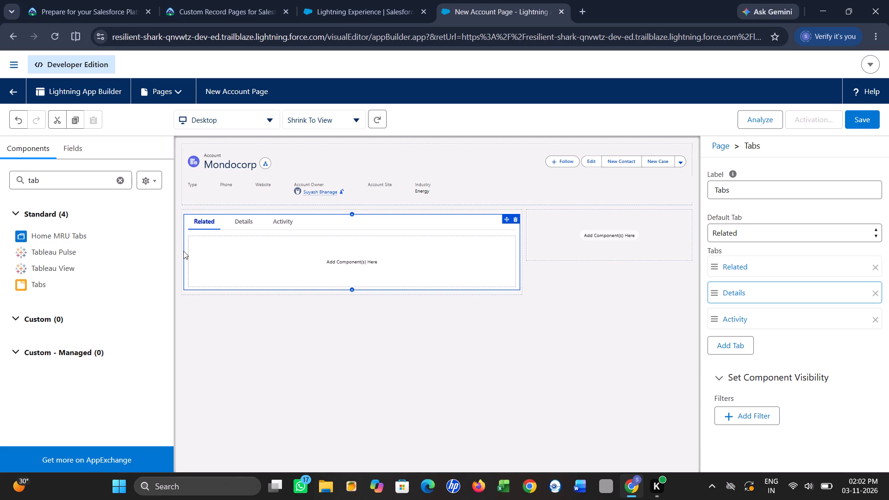
{"action": "left_click", "coordinate": [245, 221]}
{"action": "left_click", "coordinate": [273, 221]}
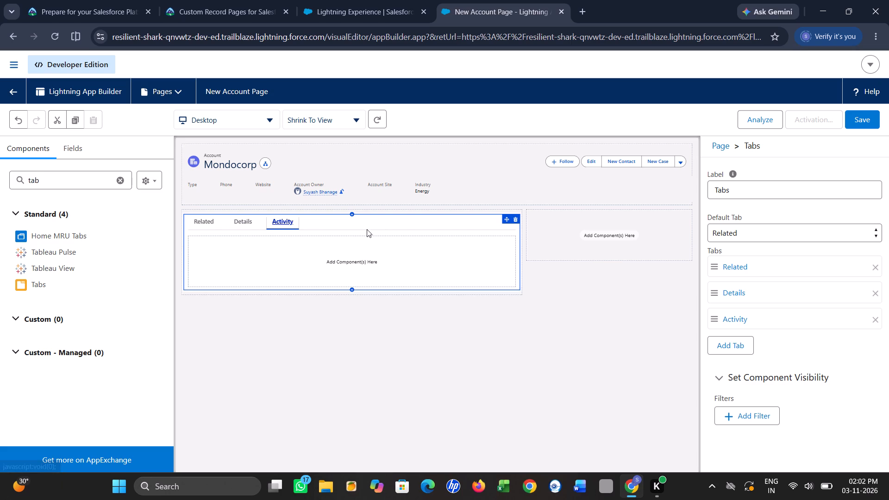
Move the Tabs component from the main region into the page's empty right sidebar region.
{"action": "left_click_drag", "start_coordinate": [363, 222], "coordinate": [479, 222]}
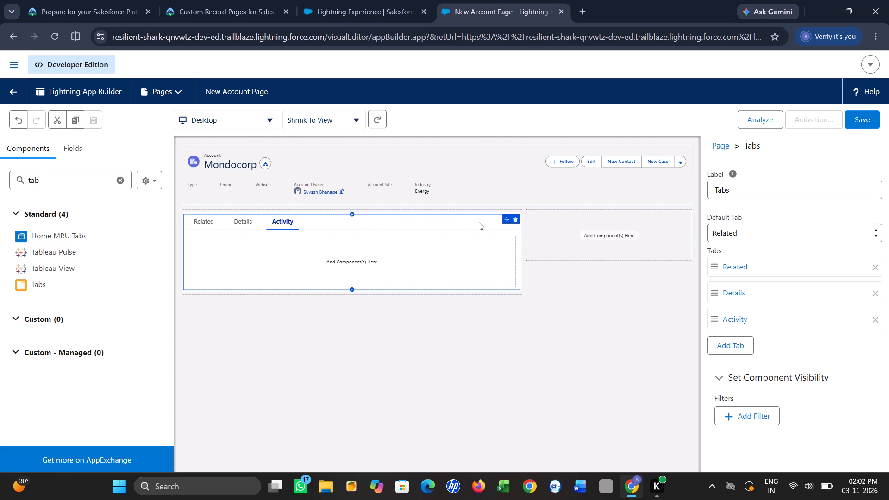
{"action": "left_click_drag", "start_coordinate": [479, 222], "coordinate": [351, 214]}
{"action": "left_click_drag", "start_coordinate": [351, 214], "coordinate": [390, 215]}
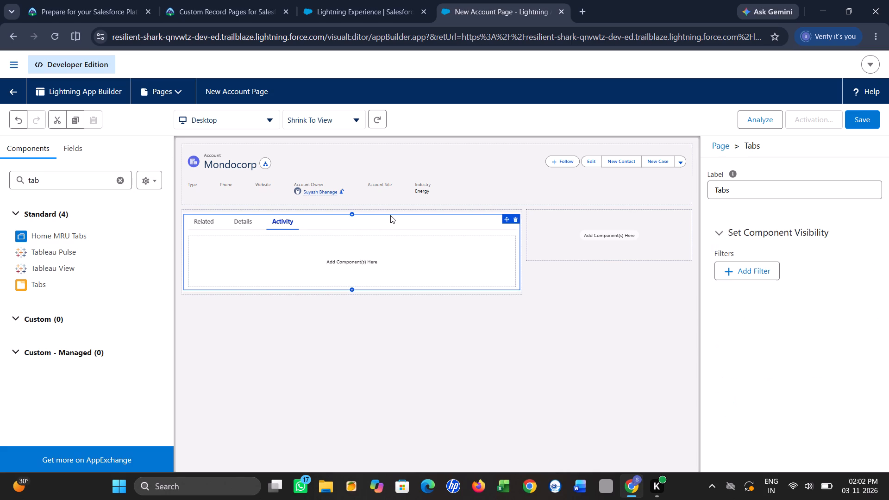
{"action": "left_click_drag", "start_coordinate": [390, 215], "coordinate": [524, 225]}
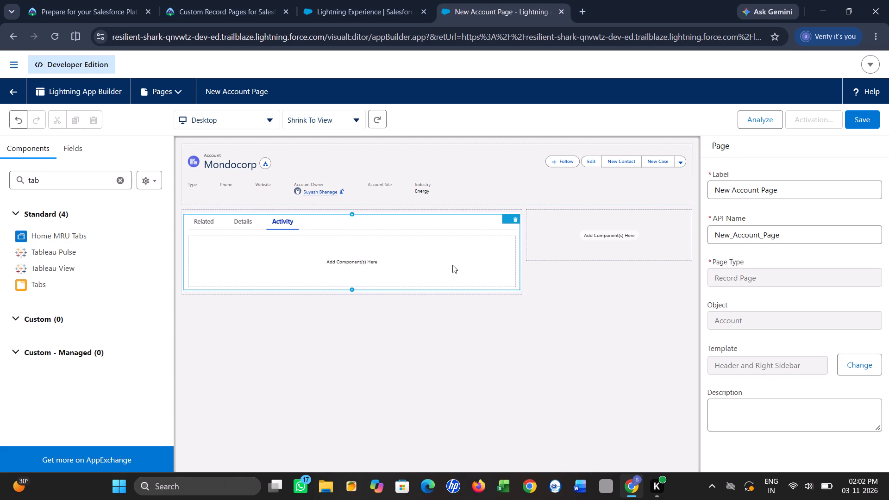
{"action": "left_click_drag", "start_coordinate": [451, 262], "coordinate": [562, 249]}
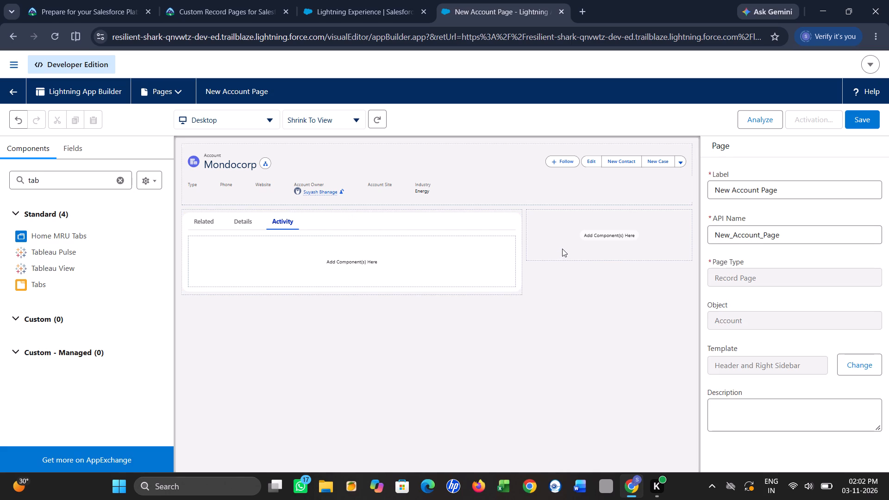
{"action": "left_click", "coordinate": [553, 236]}
{"action": "left_click_drag", "start_coordinate": [505, 219], "coordinate": [582, 213]}
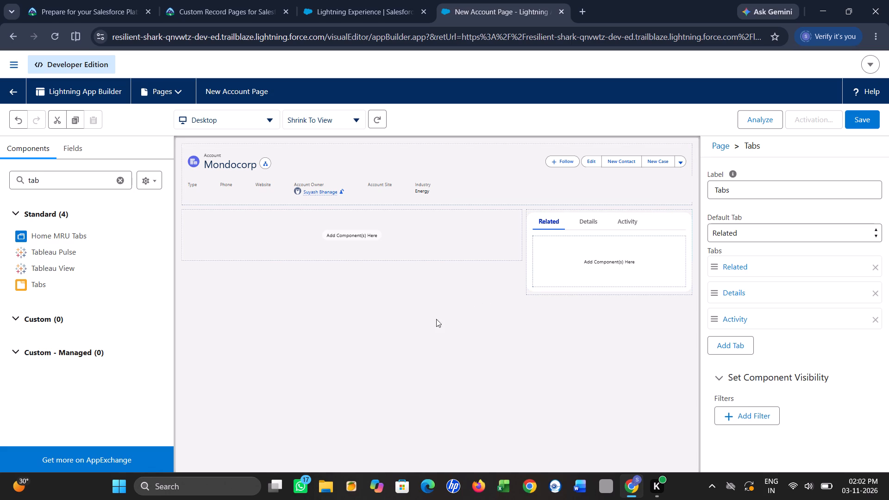
Find the Activities component and place it in the Activity tab, keeping one copy and removing the duplicate.
{"action": "left_click", "coordinate": [620, 223]}
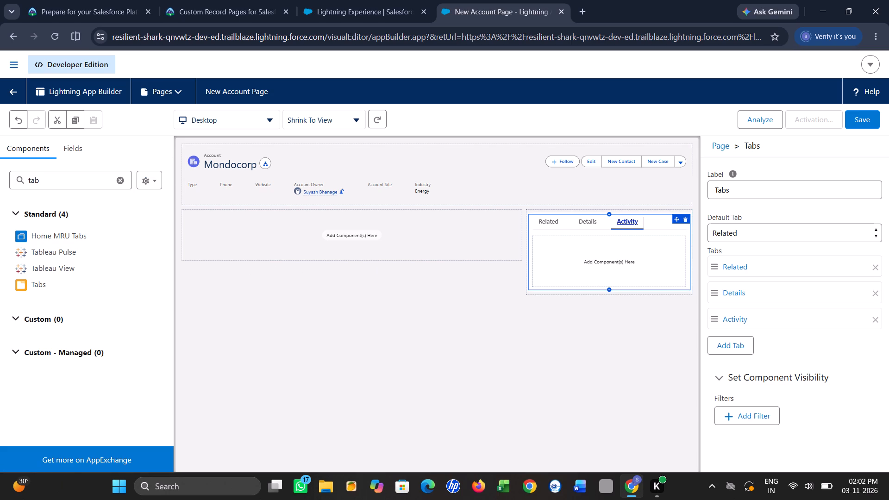
{"action": "left_click", "coordinate": [123, 181]}
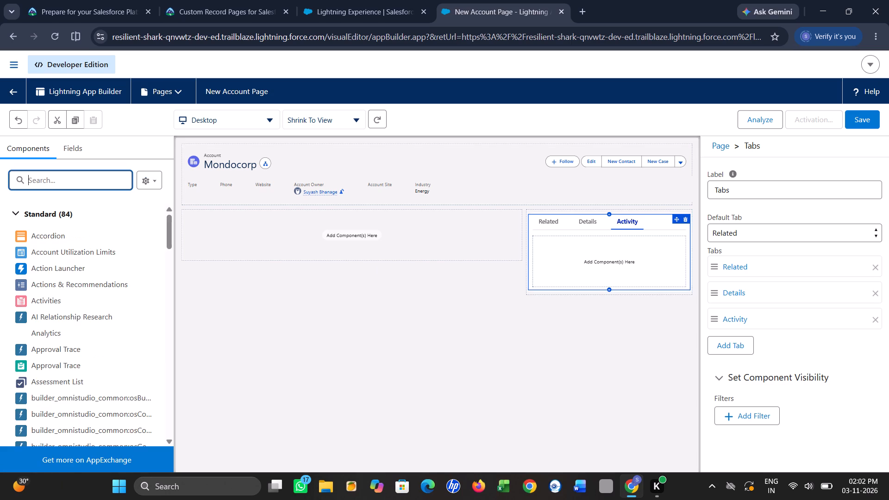
{"action": "type", "text": "activ"}
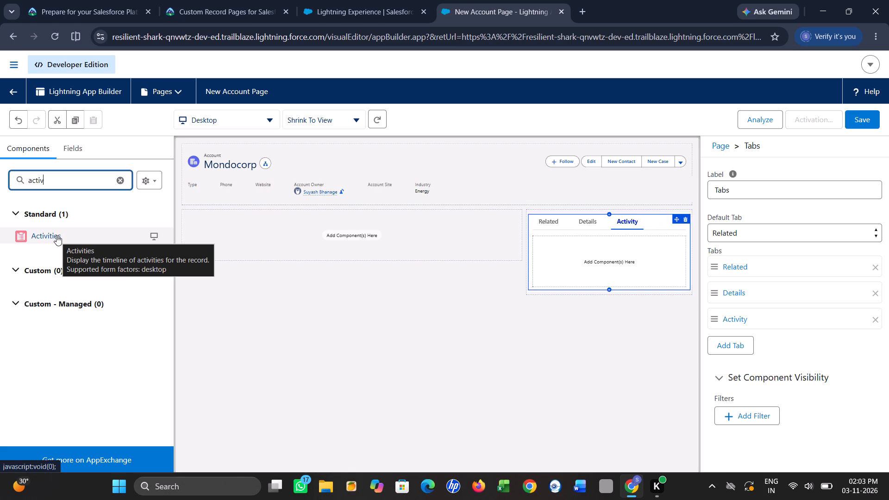
{"action": "left_click_drag", "start_coordinate": [56, 235], "coordinate": [556, 262]}
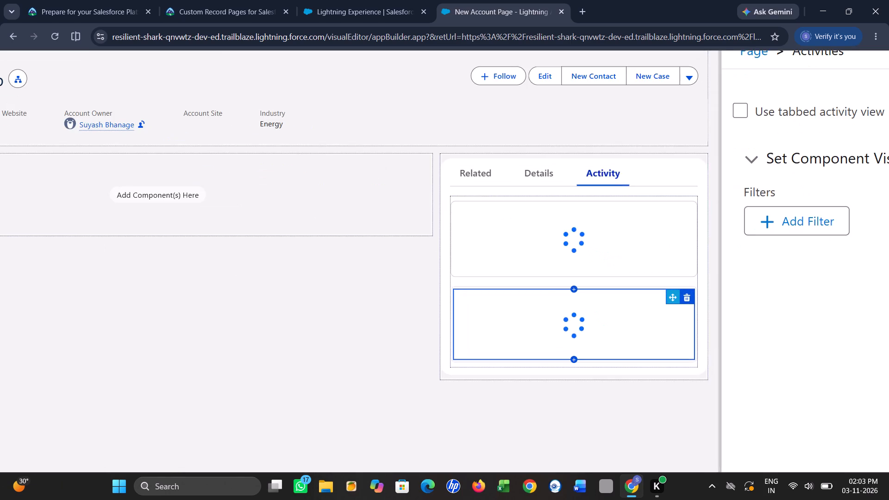
{"action": "left_click", "coordinate": [703, 300]}
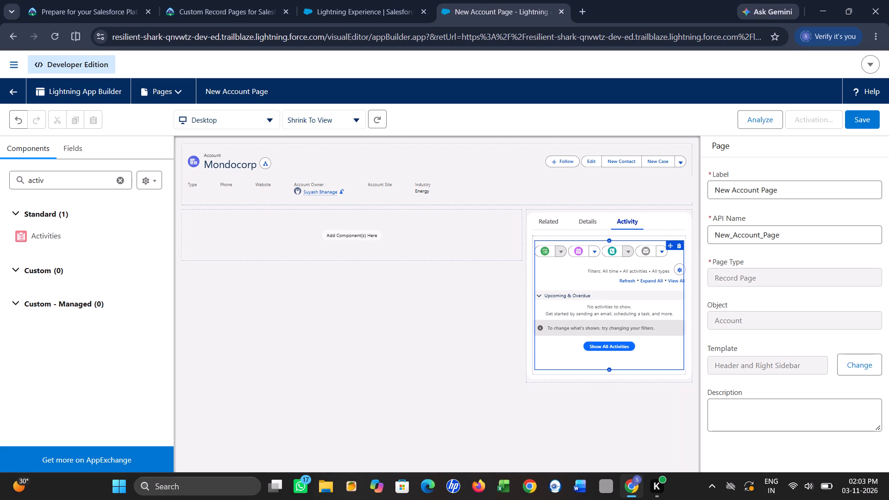
Find the Record Detail component and place it in the Details tab of the Tabs component.
{"action": "left_click", "coordinate": [588, 225]}
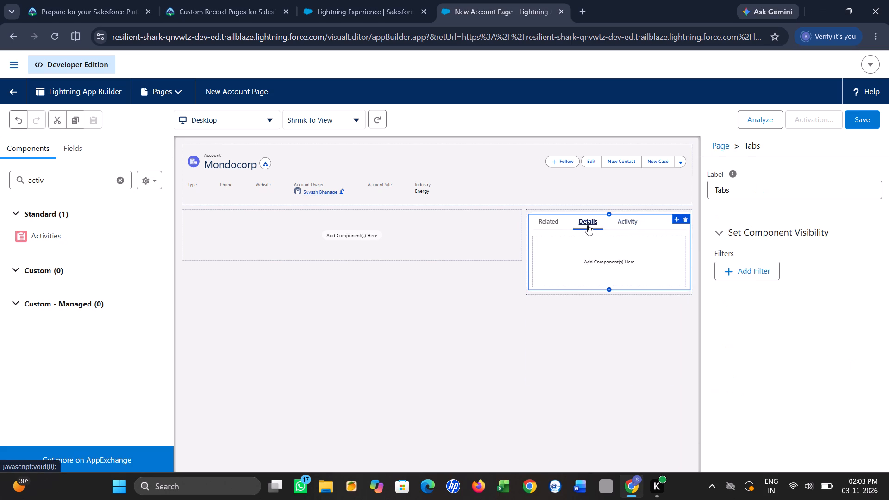
{"action": "left_click", "coordinate": [117, 183]}
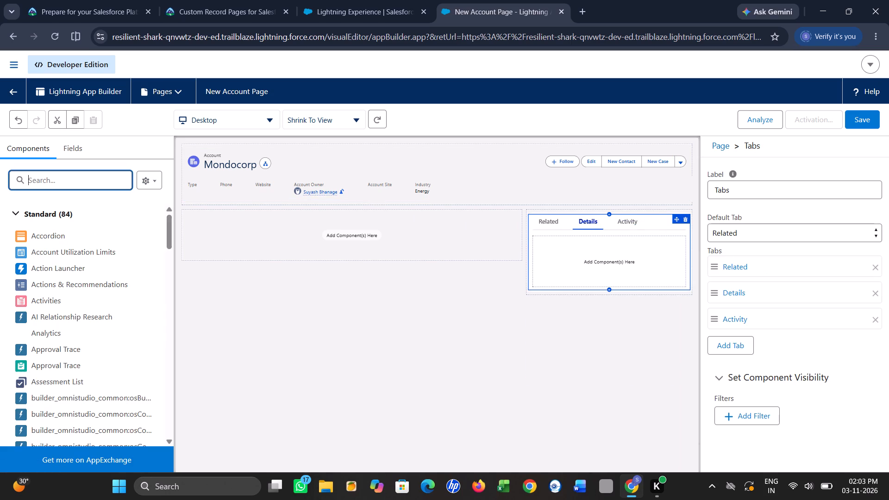
{"action": "type", "text": "rec"}
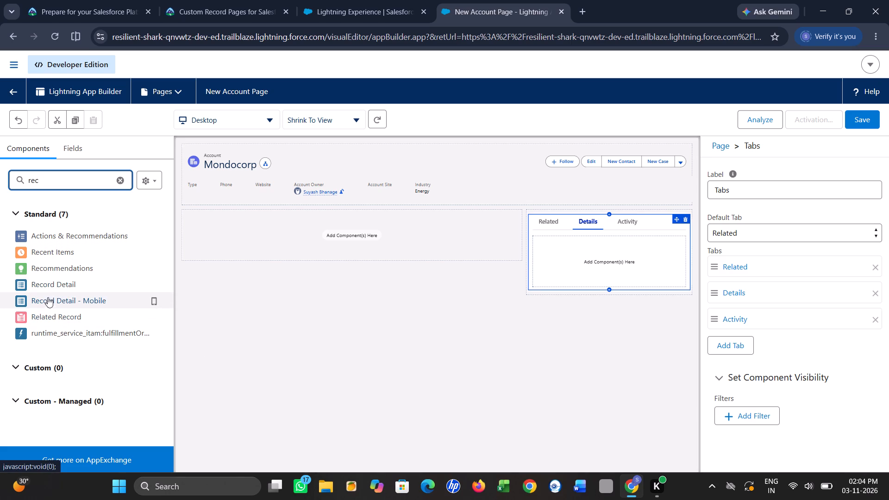
{"action": "left_click_drag", "start_coordinate": [44, 284], "coordinate": [457, 282]}
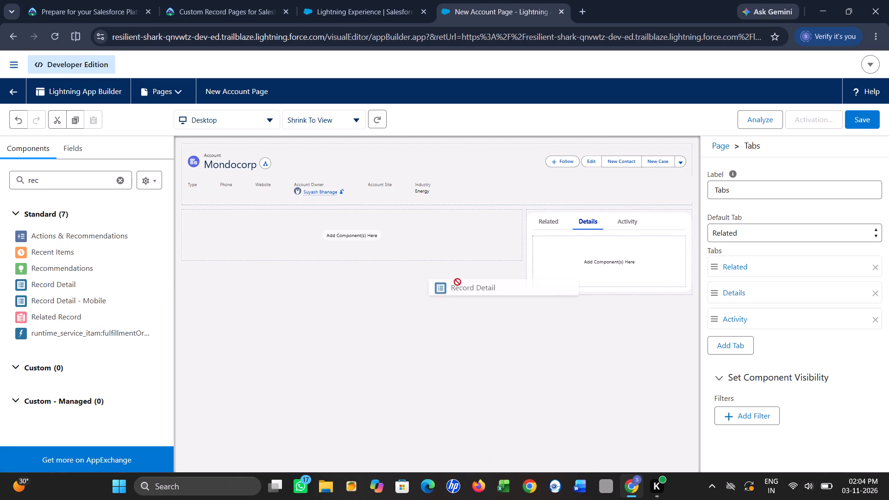
{"action": "left_click_drag", "start_coordinate": [457, 282], "coordinate": [539, 266]}
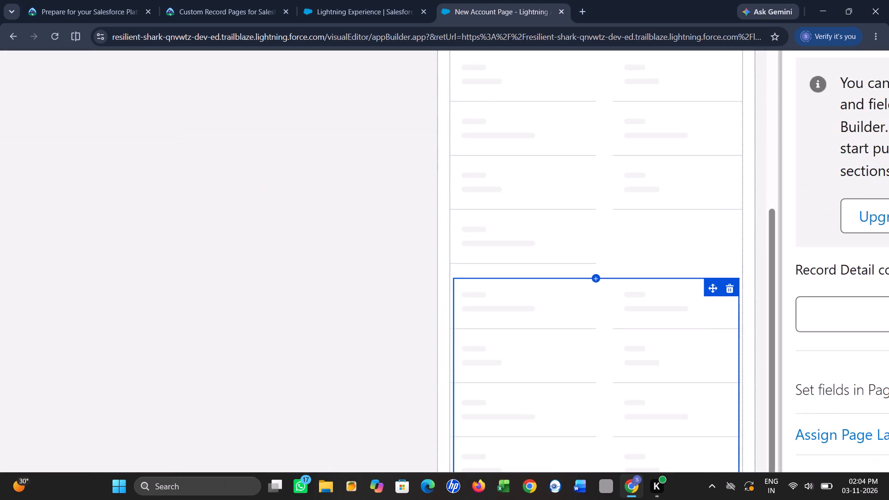
Remove the duplicate Record Detail component below the first one in the Details tab.
{"action": "scroll", "coordinate": [747, 300], "scroll_direction": "down", "scroll_amount": 1}
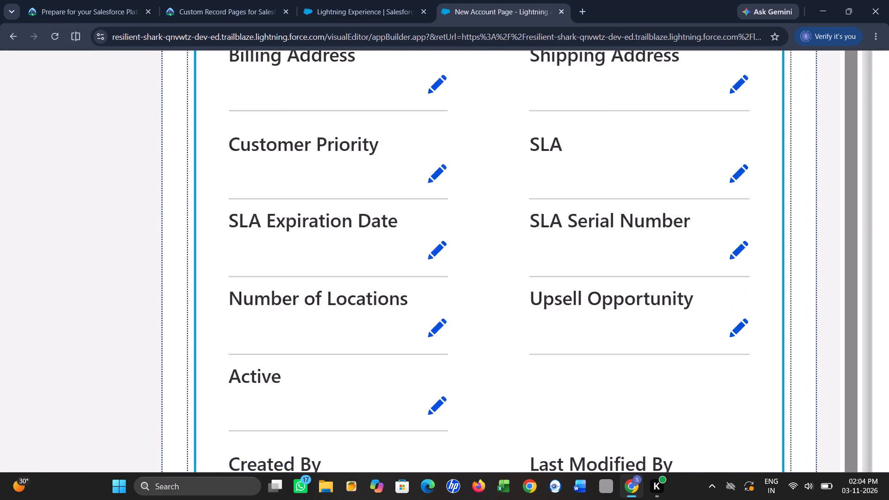
{"action": "scroll", "coordinate": [747, 300], "scroll_direction": "down", "scroll_amount": 3}
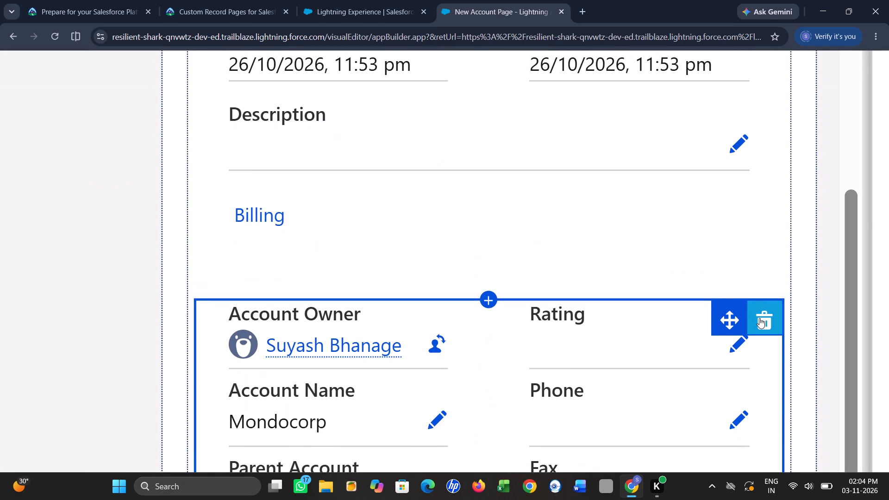
{"action": "left_click", "coordinate": [759, 318]}
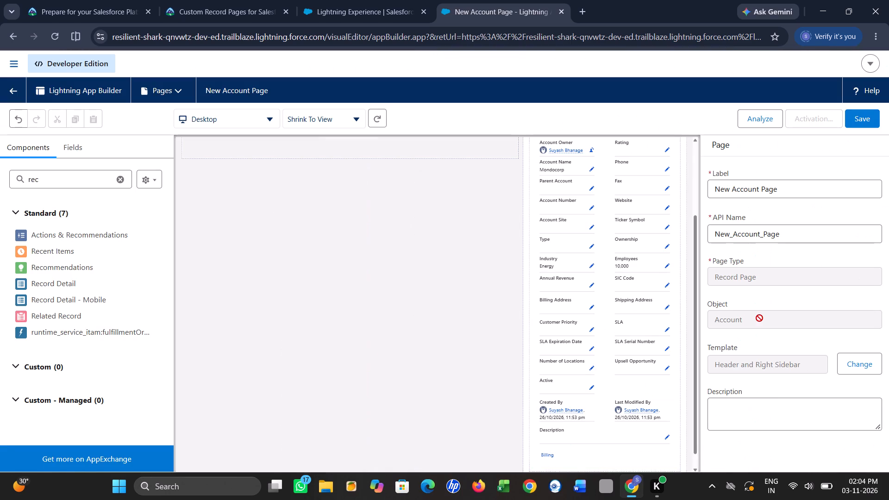
Find the Related Lists component and place it in the Related tab, keeping one copy and removing the duplicate.
{"action": "scroll", "coordinate": [594, 281], "scroll_direction": "up", "scroll_amount": 4}
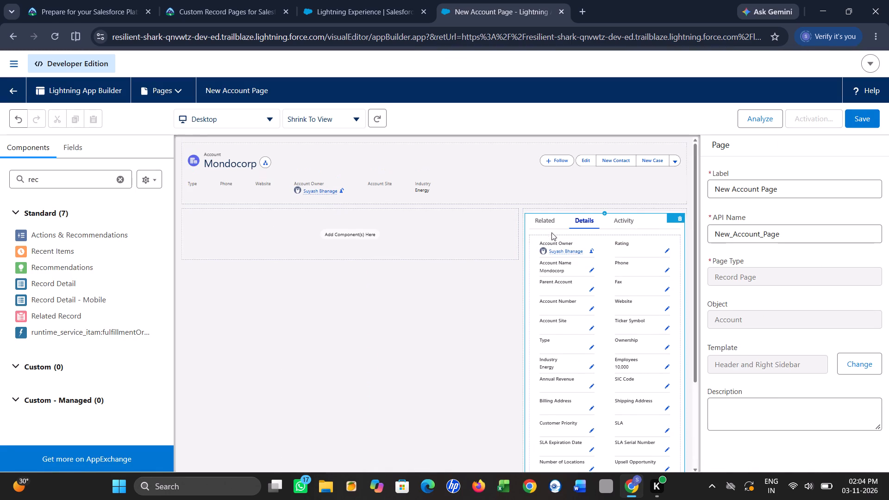
{"action": "left_click", "coordinate": [546, 223]}
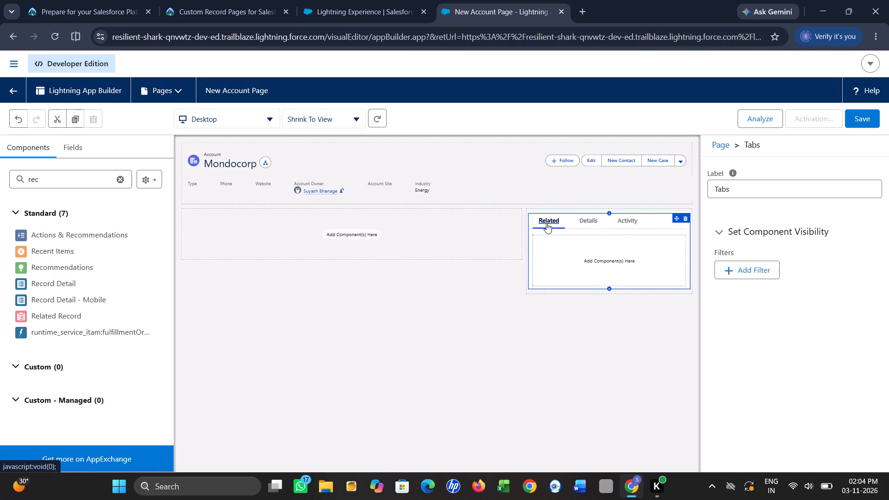
{"action": "left_click", "coordinate": [118, 177]}
{"action": "type", "text": "rea"}
{"action": "key", "text": "BackSpace"}
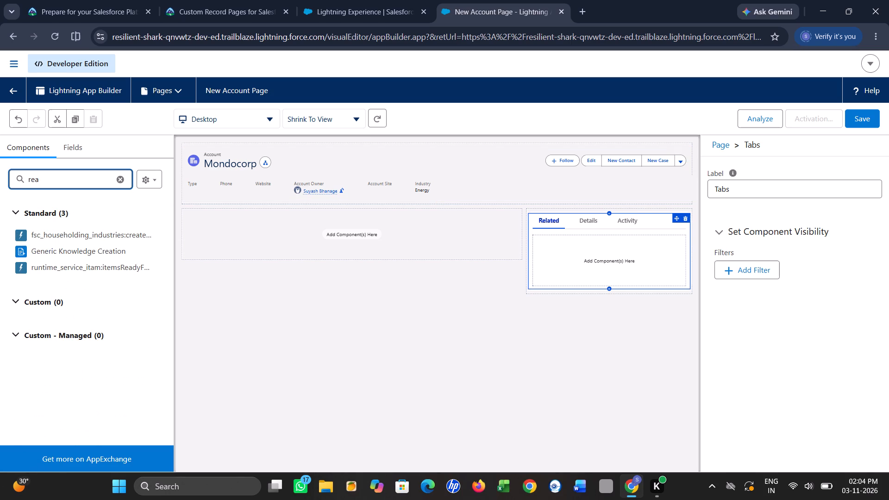
{"action": "type", "text": "lat"}
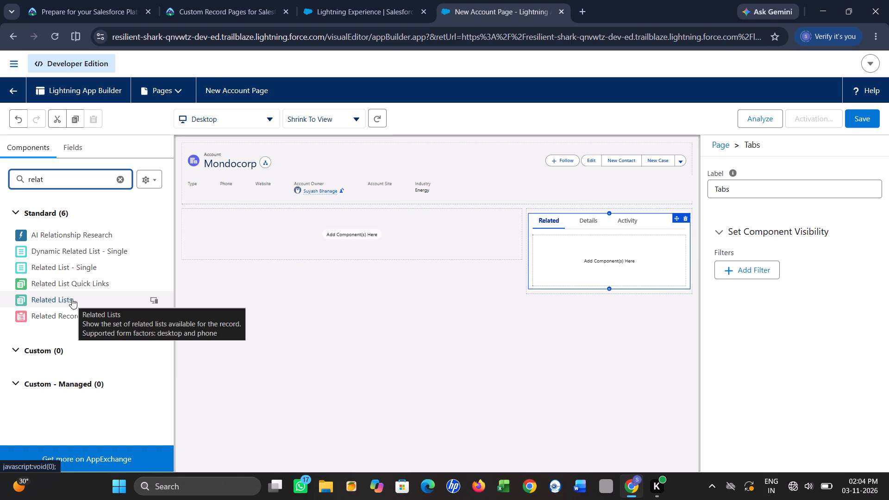
{"action": "left_click_drag", "start_coordinate": [72, 299], "coordinate": [512, 262]}
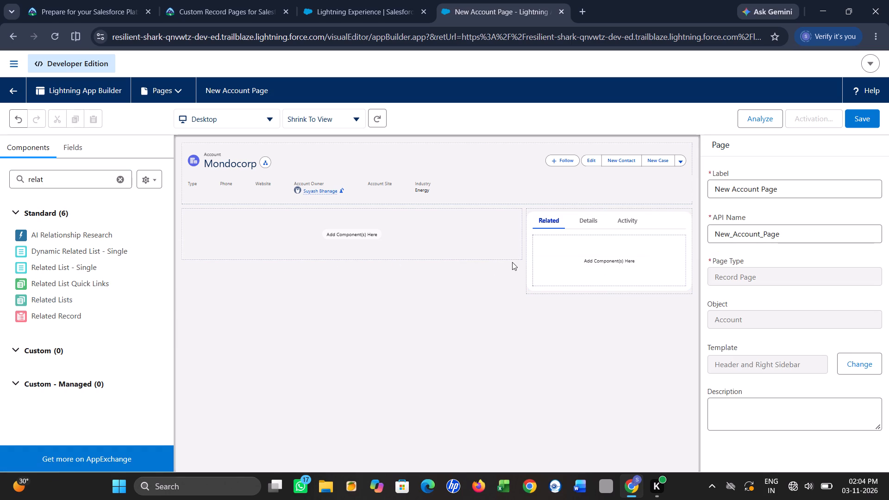
{"action": "left_click_drag", "start_coordinate": [109, 305], "coordinate": [420, 275]}
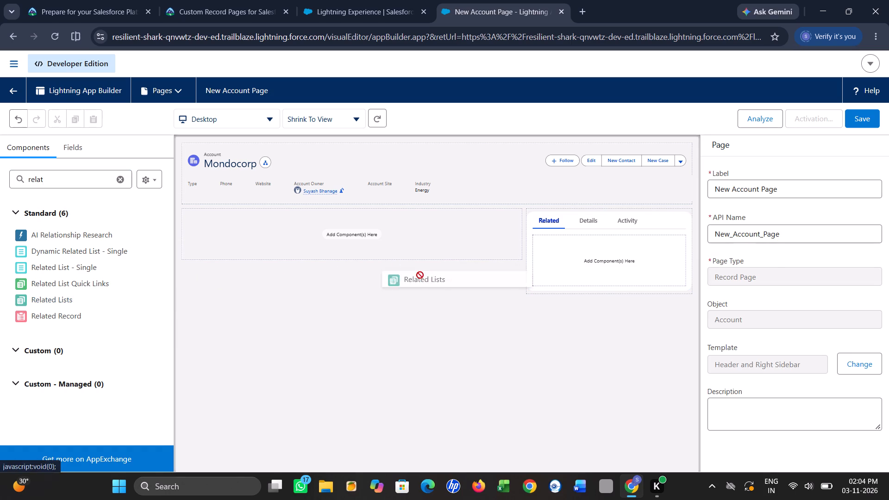
{"action": "left_click_drag", "start_coordinate": [420, 275], "coordinate": [609, 254]}
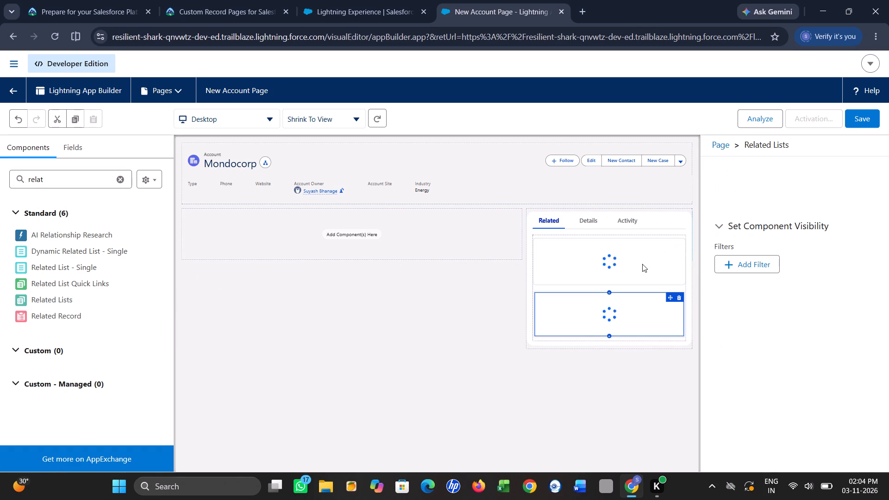
{"action": "left_click", "coordinate": [710, 334]}
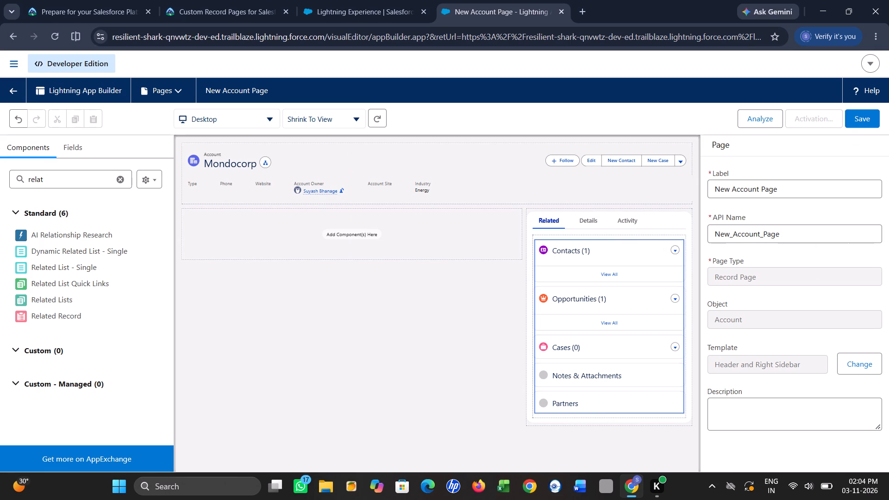
Save the New Account Page and activate it as the org default for both desktop and phone.
{"action": "left_click", "coordinate": [863, 122]}
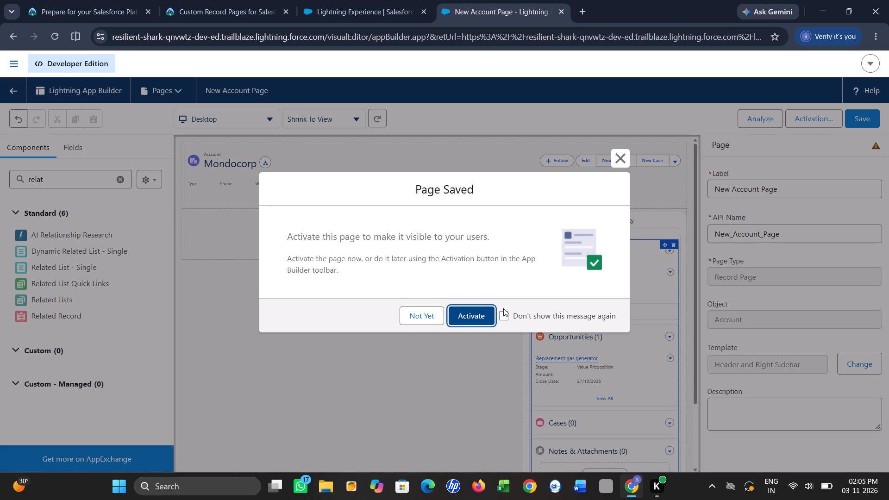
{"action": "left_click", "coordinate": [480, 313]}
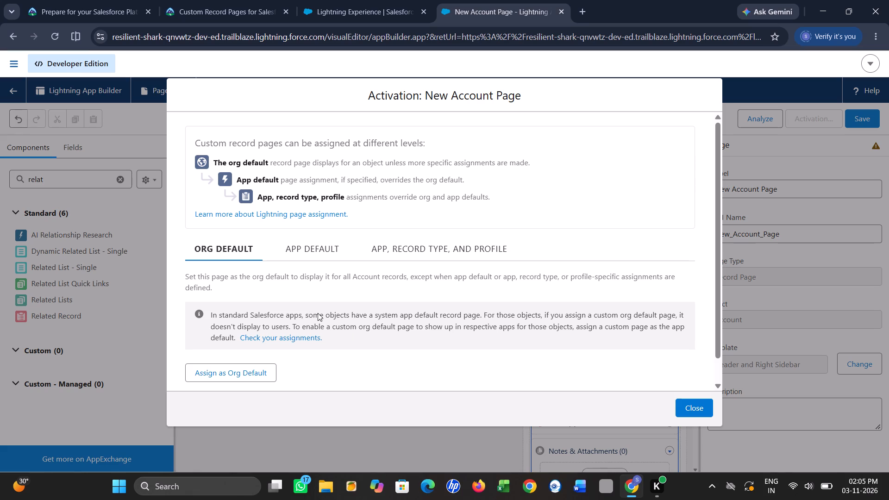
{"action": "scroll", "coordinate": [318, 313], "scroll_direction": "down", "scroll_amount": 1}
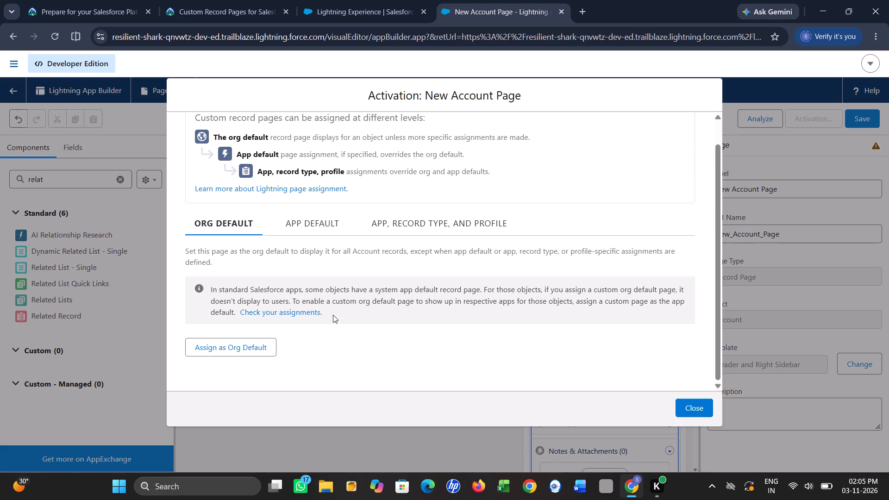
{"action": "scroll", "coordinate": [286, 328], "scroll_direction": "down", "scroll_amount": 1}
{"action": "left_click", "coordinate": [239, 344]}
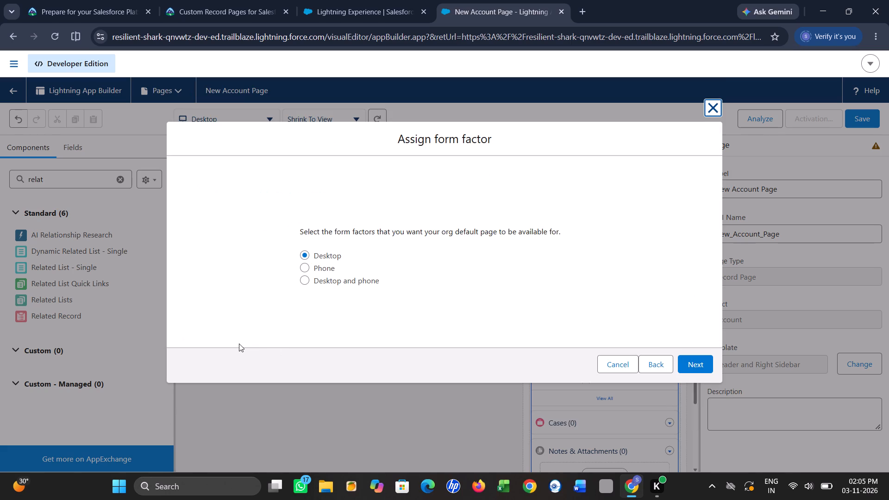
{"action": "left_click", "coordinate": [302, 278]}
{"action": "left_click", "coordinate": [704, 364]}
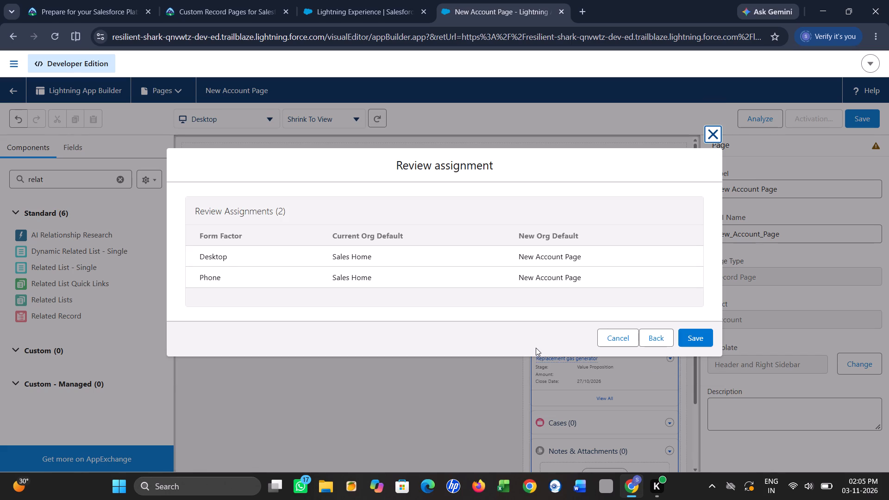
{"action": "left_click", "coordinate": [536, 348]}
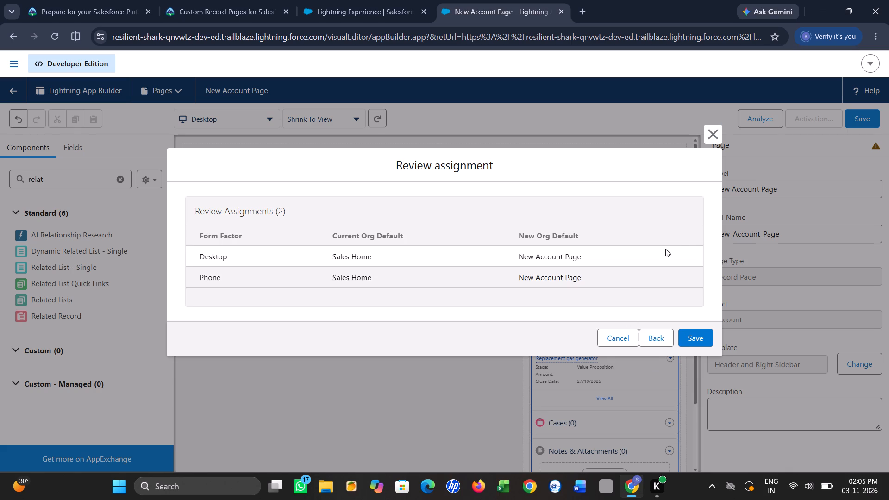
{"action": "left_click", "coordinate": [693, 337]}
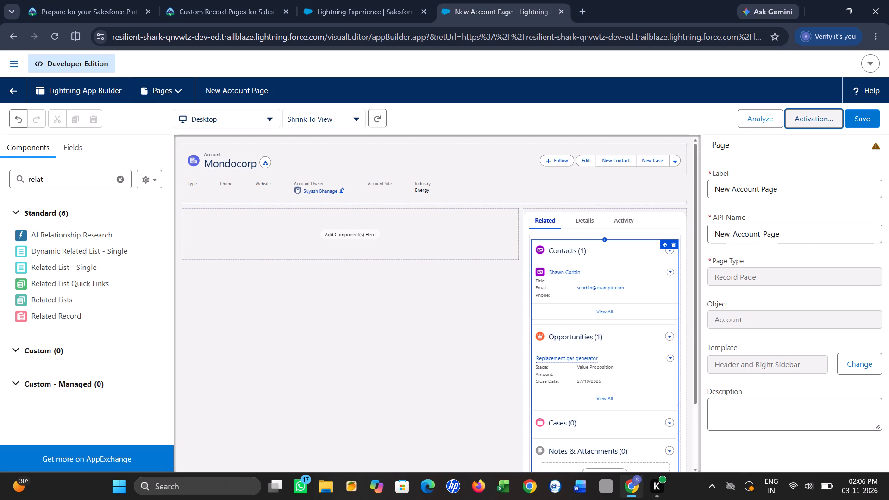
{"action": "left_click", "coordinate": [865, 117]}
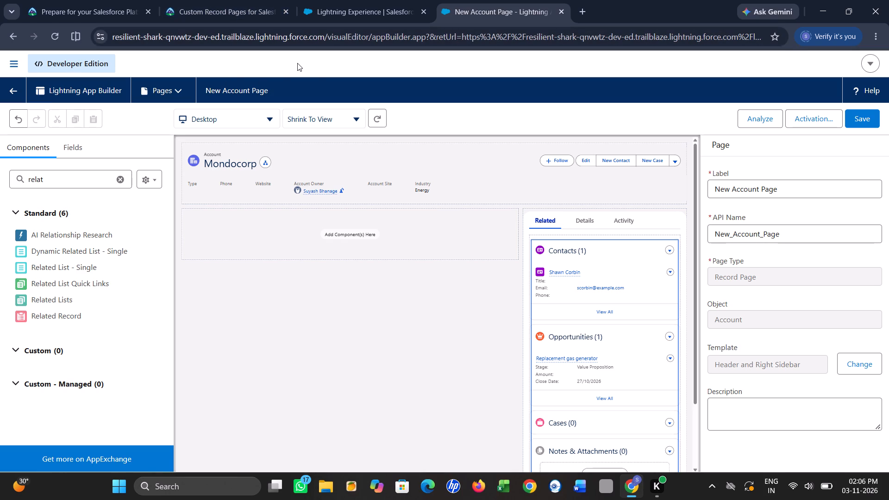
Return to the Trailhead custom record page unit and submit its hands-on challenge for checking.
{"action": "left_click", "coordinate": [220, 0]}
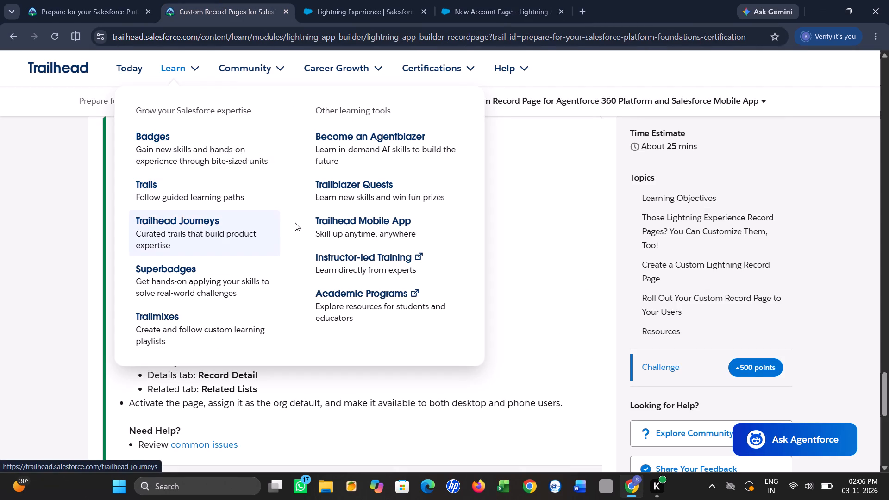
{"action": "scroll", "coordinate": [76, 302], "scroll_direction": "down", "scroll_amount": 4}
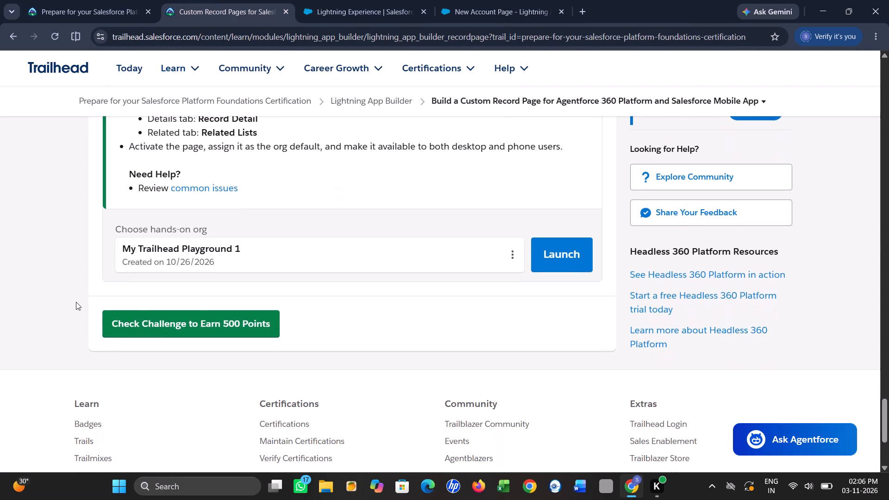
{"action": "left_click", "coordinate": [227, 317]}
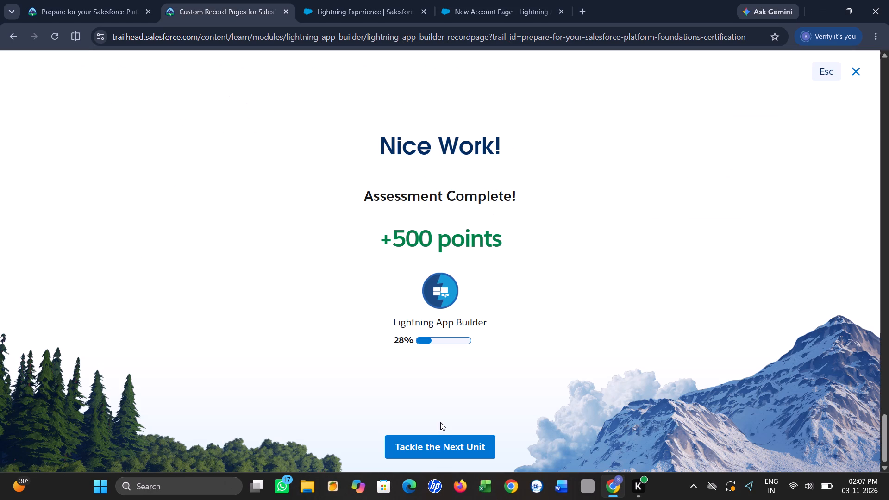
Continue to the following unit of the module, Get Started With Dynamic Forms.
{"action": "left_click", "coordinate": [424, 452]}
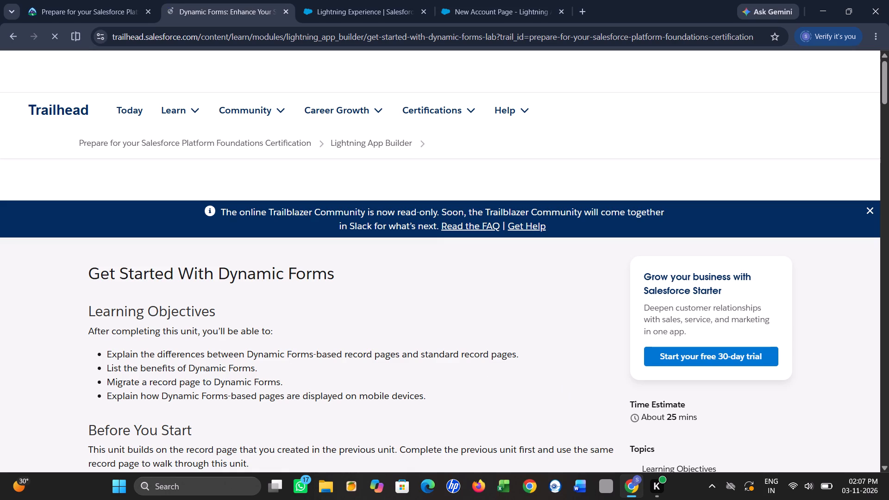
Skim the whole Get Started With Dynamic Forms unit, including the migration steps and the challenge requirements at its end.
{"action": "scroll", "coordinate": [436, 348], "scroll_direction": "down", "scroll_amount": 7}
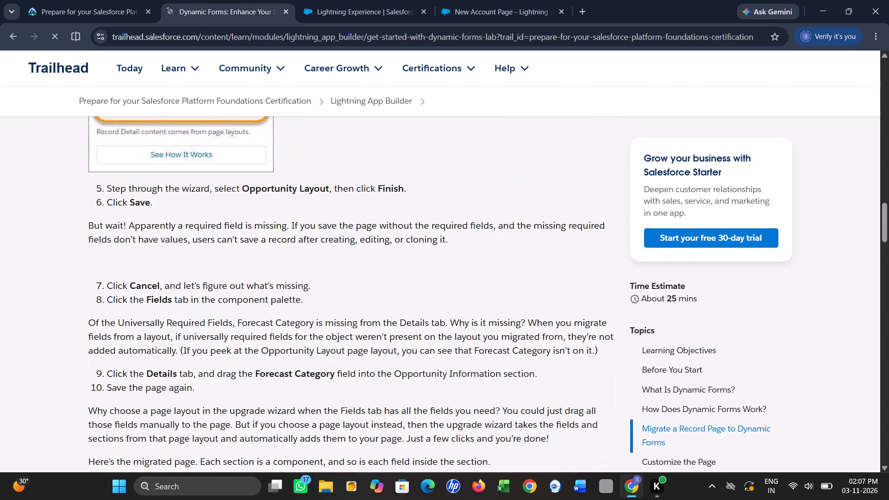
{"action": "scroll", "coordinate": [398, 251], "scroll_direction": "down", "scroll_amount": 4}
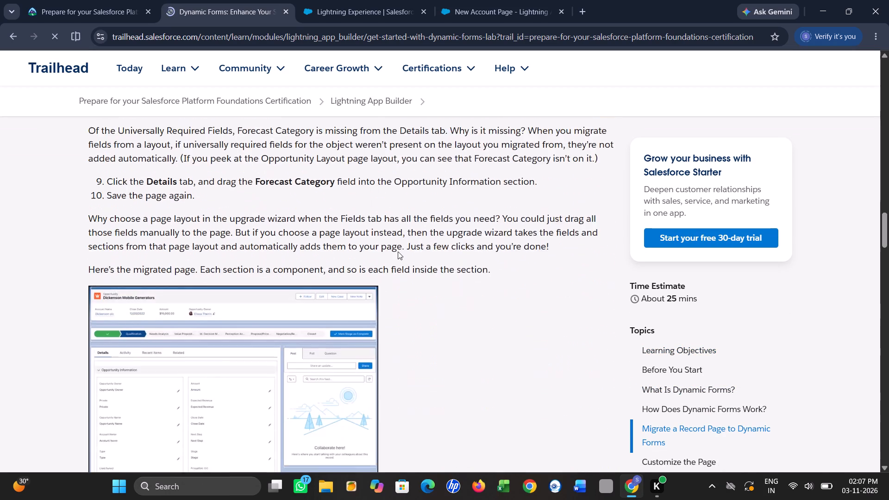
{"action": "scroll", "coordinate": [398, 251], "scroll_direction": "down", "scroll_amount": 4}
{"action": "scroll", "coordinate": [398, 251], "scroll_direction": "up", "scroll_amount": 17}
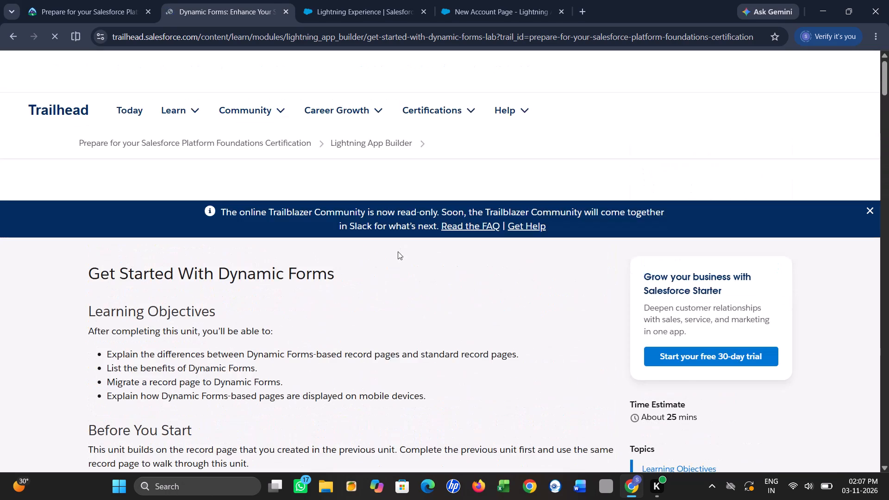
{"action": "scroll", "coordinate": [398, 251], "scroll_direction": "up", "scroll_amount": 2}
{"action": "scroll", "coordinate": [398, 251], "scroll_direction": "down", "scroll_amount": 5}
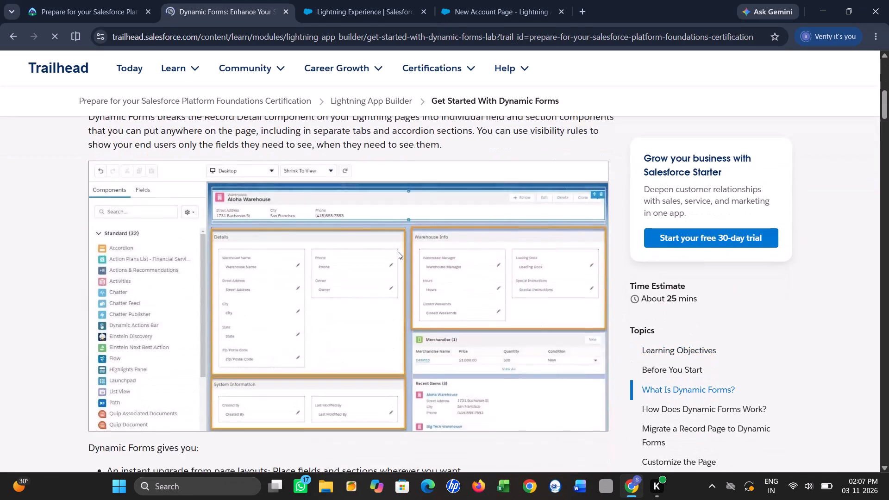
{"action": "scroll", "coordinate": [398, 251], "scroll_direction": "down", "scroll_amount": 14}
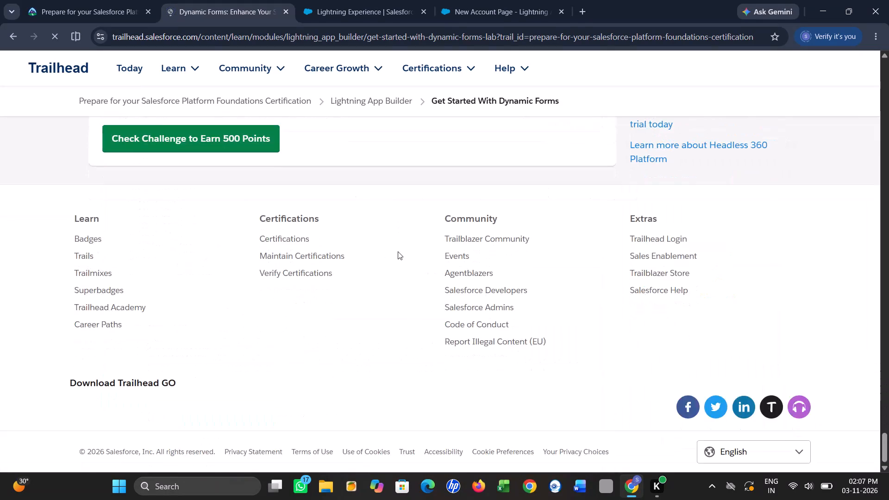
{"action": "scroll", "coordinate": [398, 251], "scroll_direction": "up", "scroll_amount": 5}
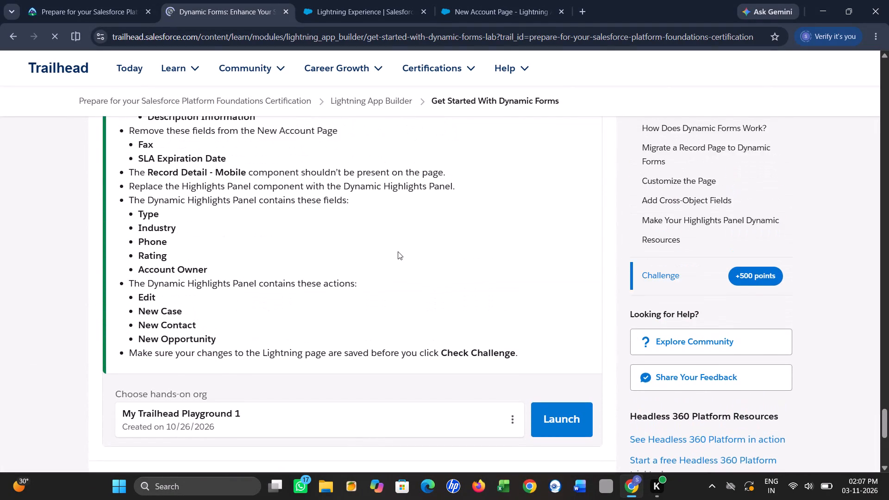
{"action": "scroll", "coordinate": [398, 251], "scroll_direction": "up", "scroll_amount": 19}
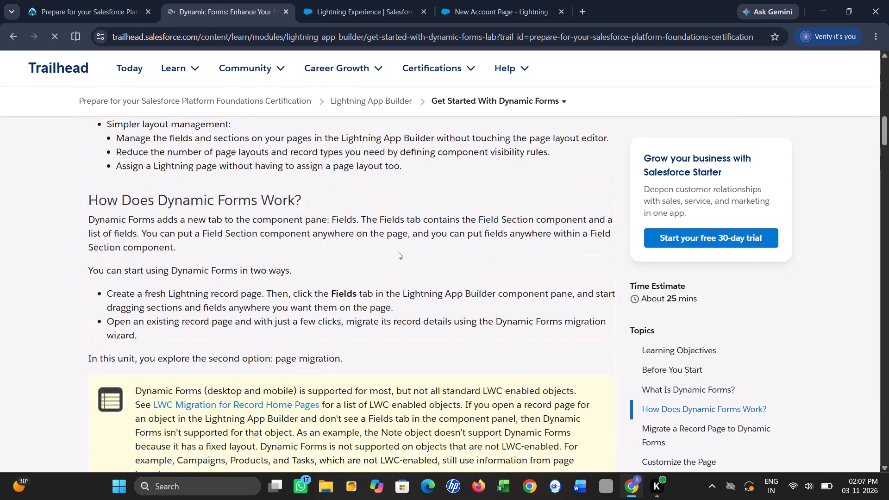
{"action": "scroll", "coordinate": [398, 251], "scroll_direction": "up", "scroll_amount": 4}
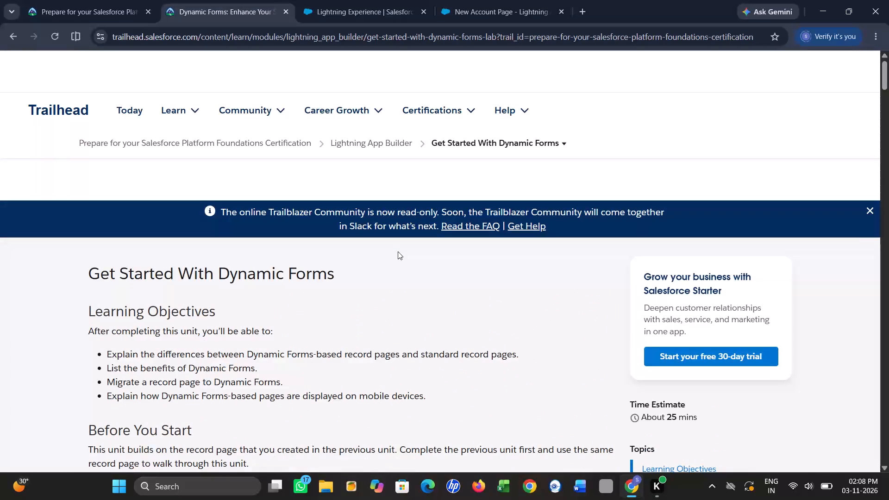
Read the unit's introduction on what Dynamic Forms is and how it works, down to the record page migration section.
{"action": "scroll", "coordinate": [333, 342], "scroll_direction": "down", "scroll_amount": 5}
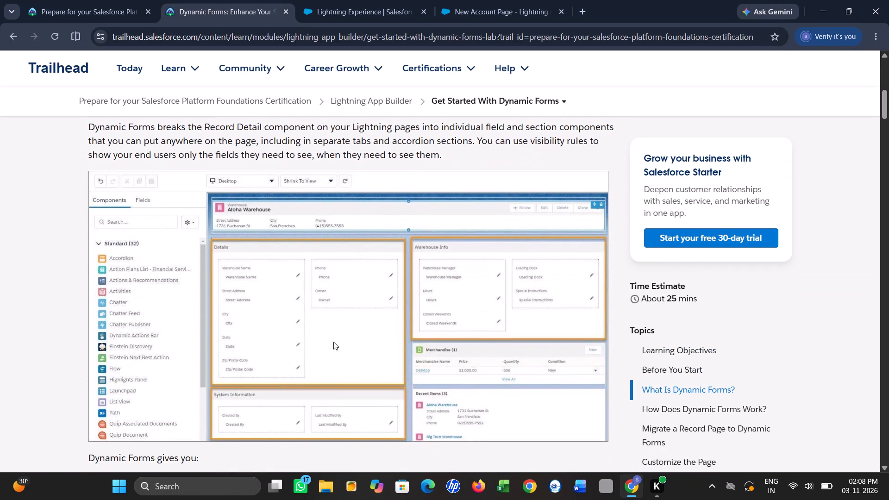
{"action": "scroll", "coordinate": [333, 342], "scroll_direction": "down", "scroll_amount": 3}
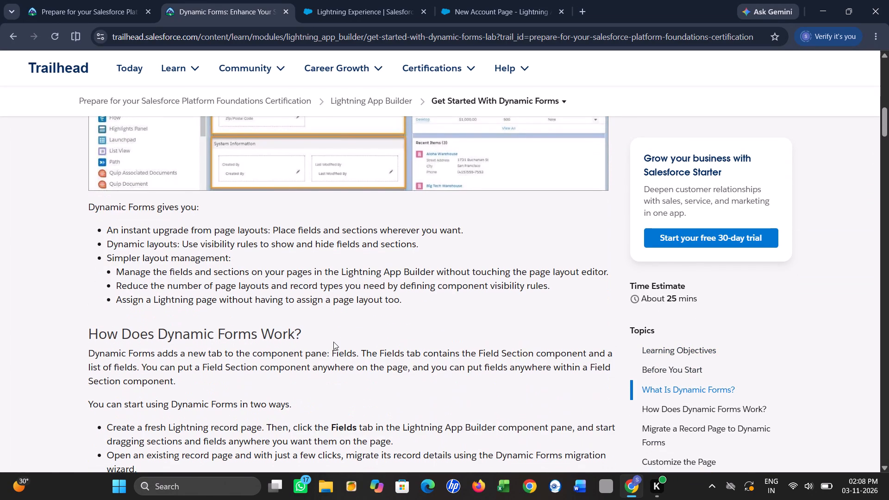
{"action": "scroll", "coordinate": [333, 342], "scroll_direction": "down", "scroll_amount": 1}
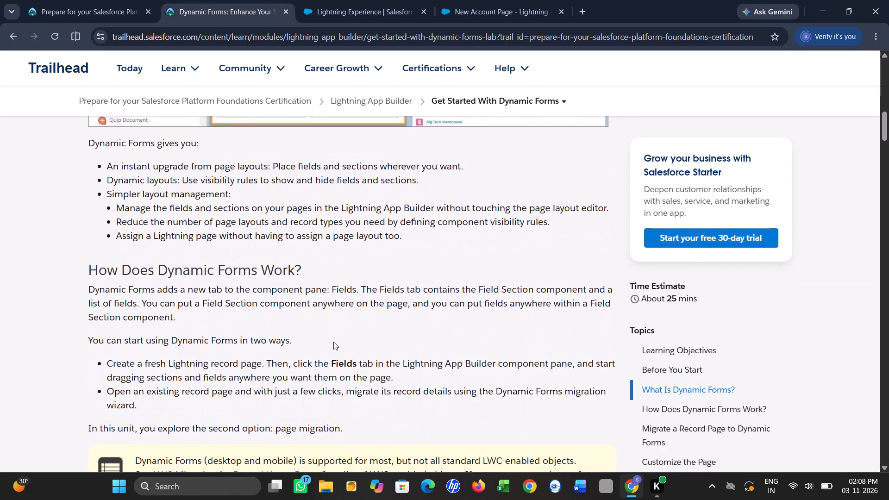
{"action": "scroll", "coordinate": [333, 342], "scroll_direction": "down", "scroll_amount": 1}
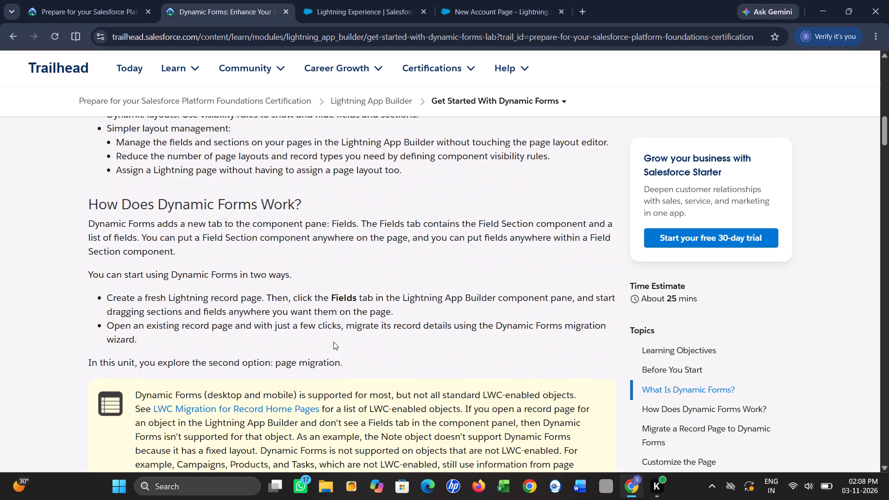
{"action": "scroll", "coordinate": [333, 342], "scroll_direction": "down", "scroll_amount": 3}
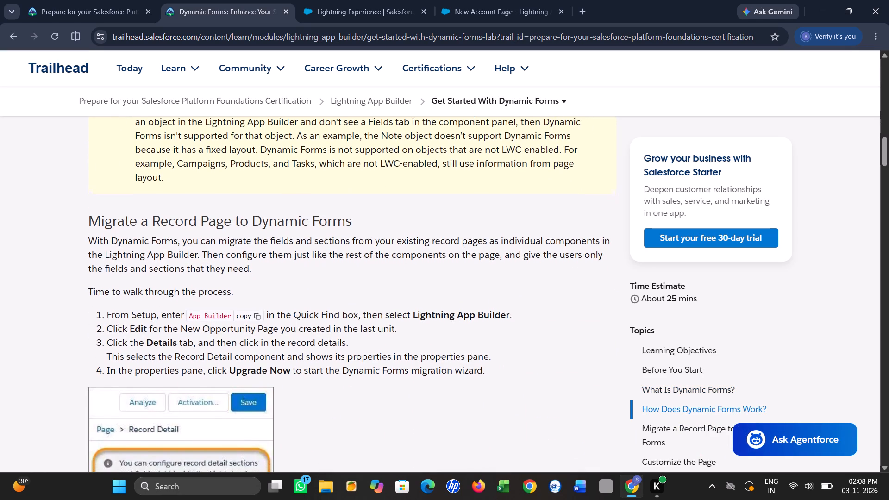
Read the instructions for migrating a record page to Dynamic Forms, including how to handle the missing required field.
{"action": "scroll", "coordinate": [333, 342], "scroll_direction": "down", "scroll_amount": 1}
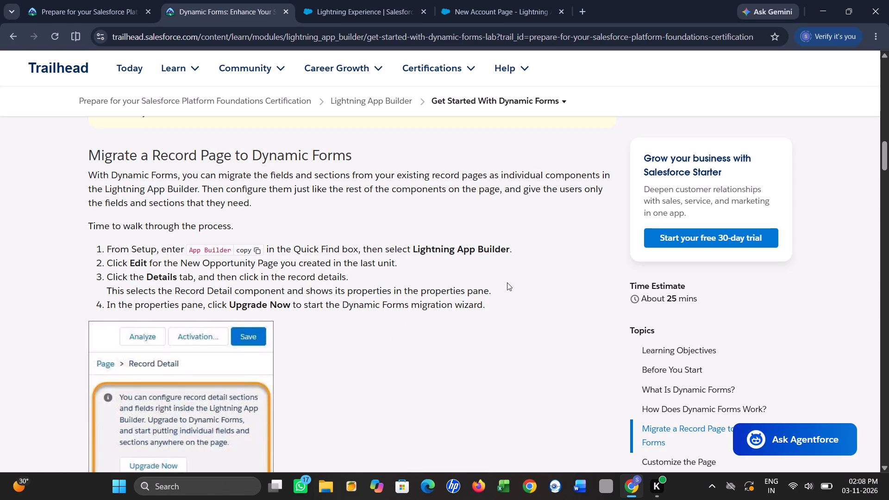
{"action": "scroll", "coordinate": [415, 283], "scroll_direction": "down", "scroll_amount": 5}
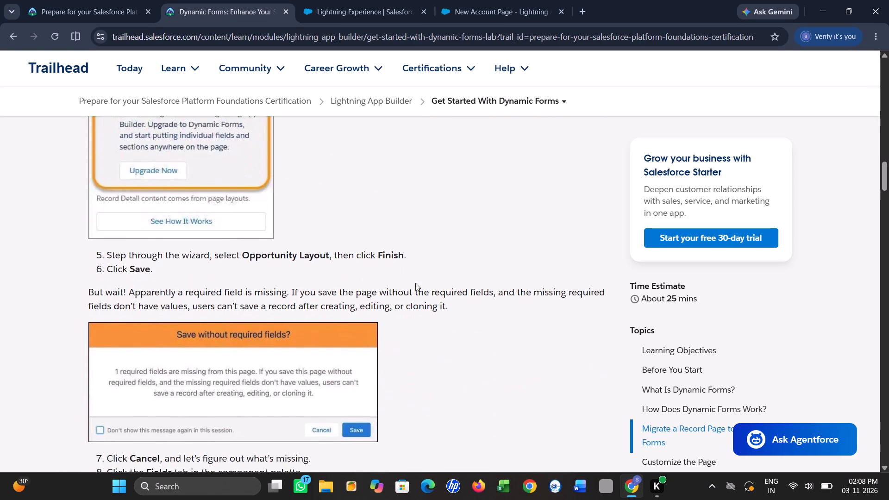
{"action": "scroll", "coordinate": [415, 283], "scroll_direction": "down", "scroll_amount": 1}
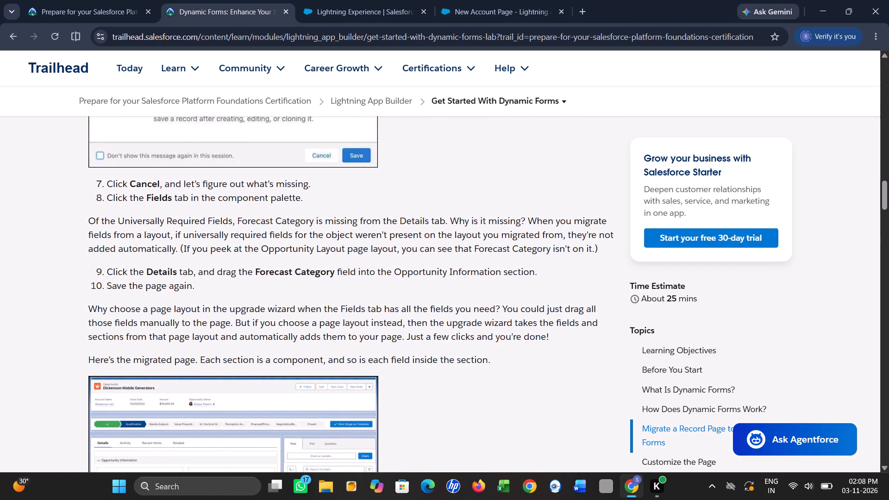
{"action": "scroll", "coordinate": [366, 362], "scroll_direction": "down", "scroll_amount": 2}
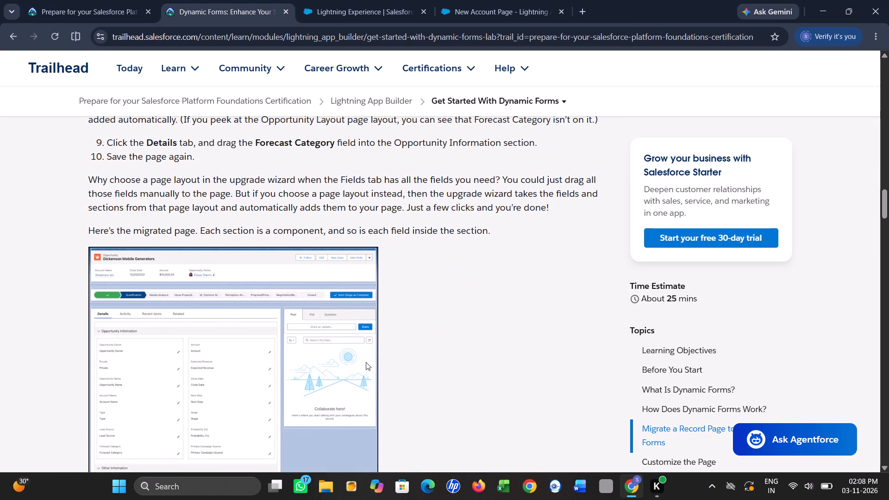
{"action": "scroll", "coordinate": [315, 345], "scroll_direction": "down", "scroll_amount": 2}
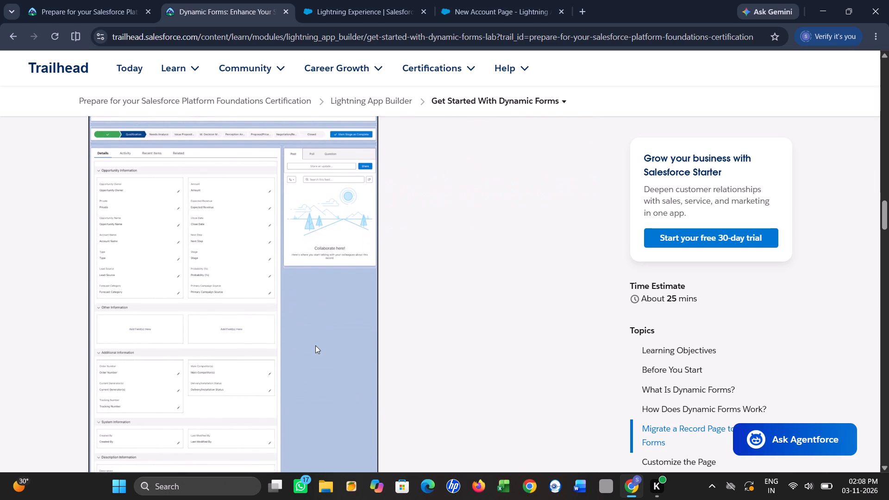
{"action": "scroll", "coordinate": [319, 282], "scroll_direction": "down", "scroll_amount": 3}
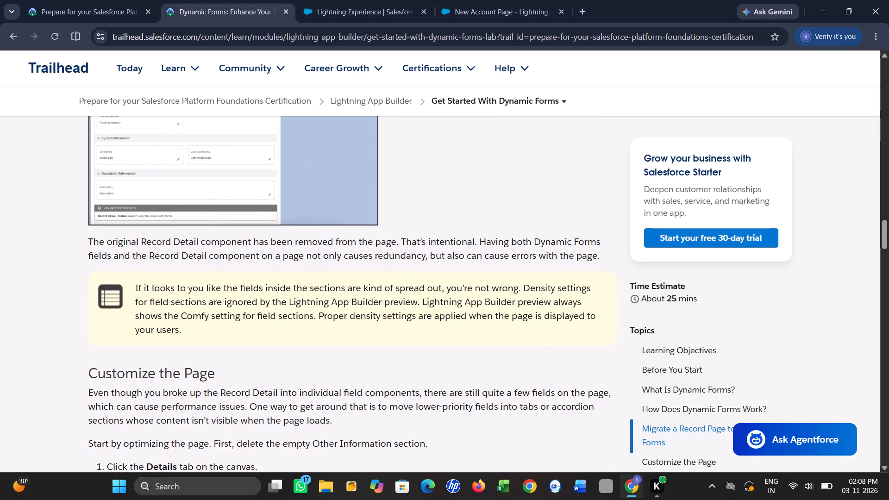
Read the Customize the Page instructions and skim the remaining sections down to the challenge's hands-on org selection.
{"action": "scroll", "coordinate": [516, 250], "scroll_direction": "down", "scroll_amount": 2}
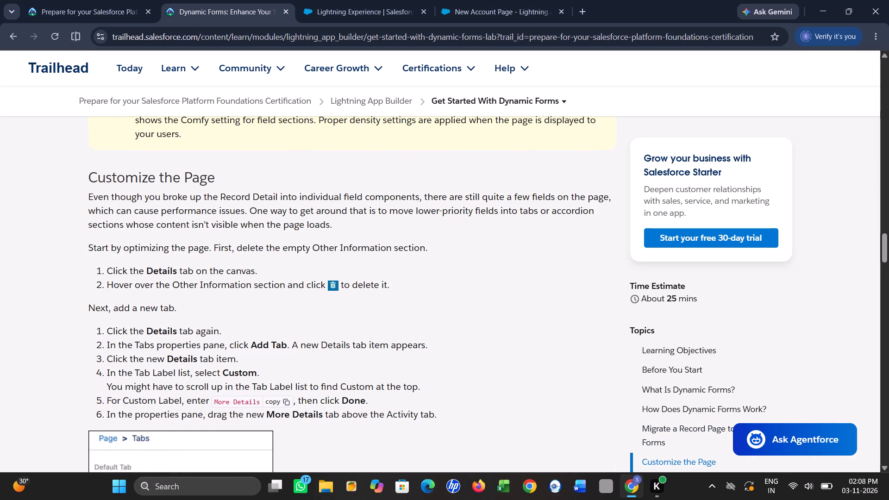
{"action": "scroll", "coordinate": [411, 214], "scroll_direction": "down", "scroll_amount": 2}
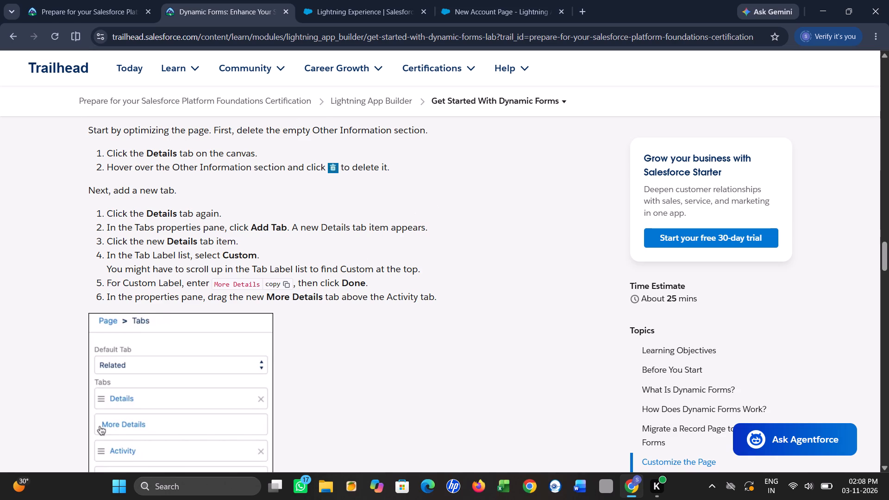
{"action": "scroll", "coordinate": [311, 271], "scroll_direction": "down", "scroll_amount": 3}
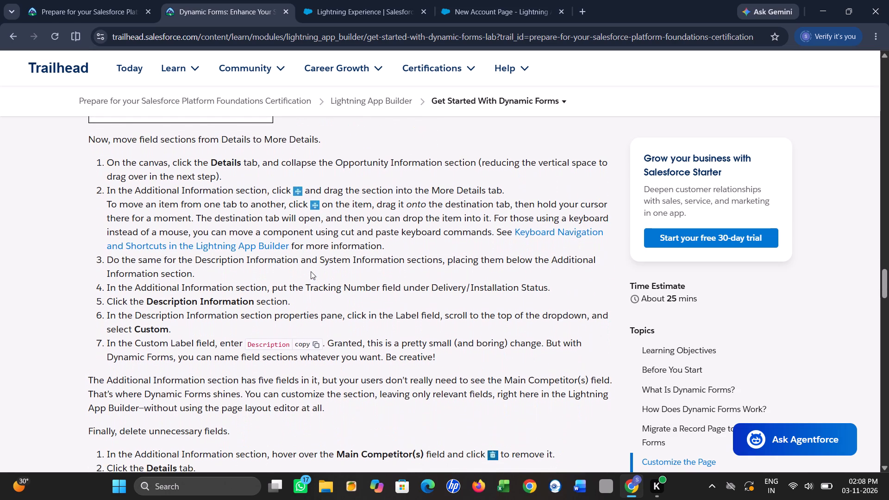
{"action": "scroll", "coordinate": [311, 271], "scroll_direction": "down", "scroll_amount": 9}
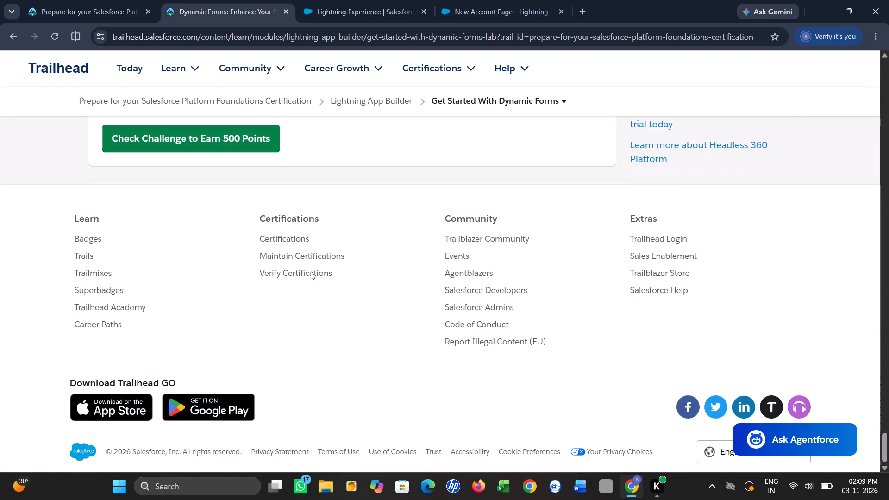
{"action": "scroll", "coordinate": [311, 271], "scroll_direction": "down", "scroll_amount": 4}
{"action": "scroll", "coordinate": [281, 329], "scroll_direction": "up", "scroll_amount": 2}
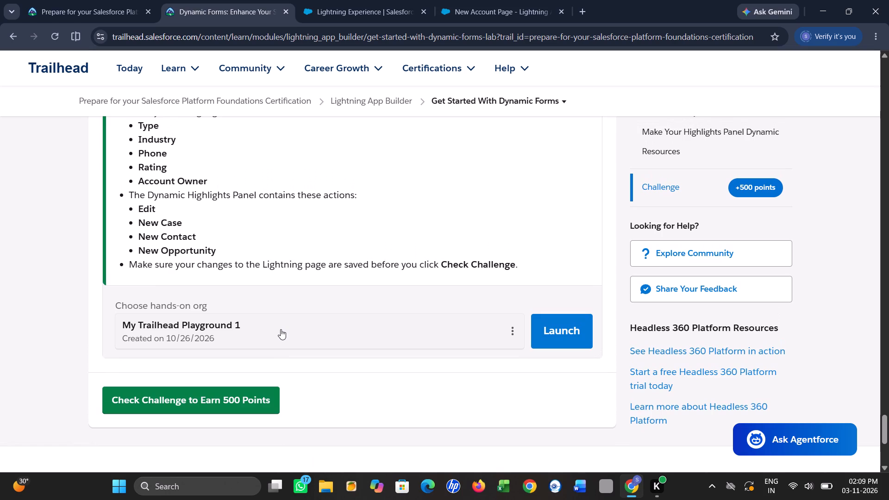
Launch My Trailhead Playground 1 from the challenge, dismiss the notification request, and open the org's Setup.
{"action": "left_click", "coordinate": [568, 328]}
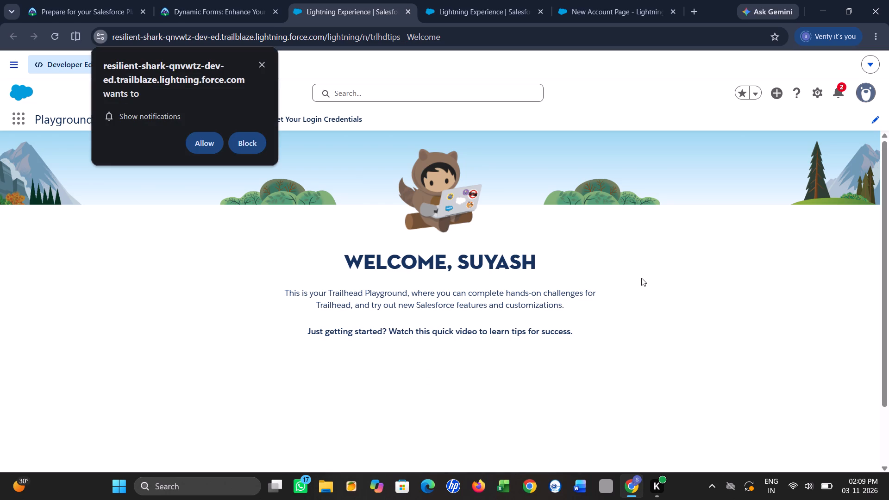
{"action": "left_click", "coordinate": [262, 68]}
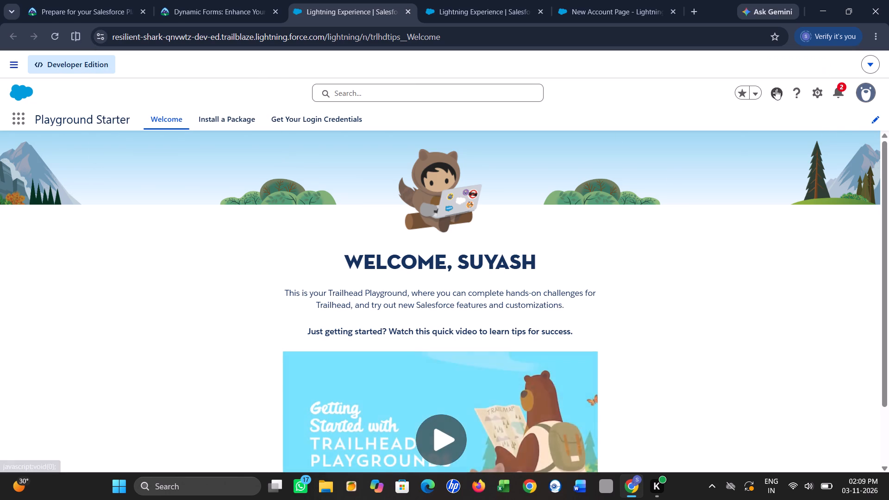
{"action": "left_click", "coordinate": [816, 95]}
{"action": "left_click", "coordinate": [771, 138]}
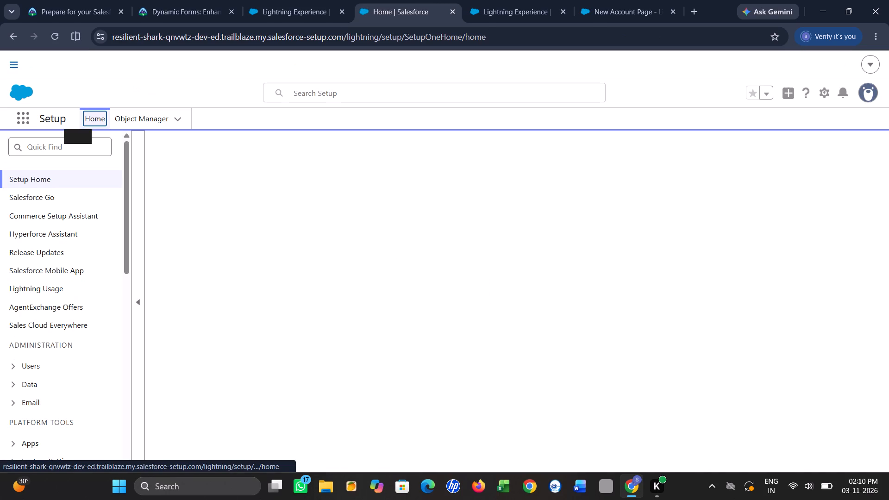
Search Setup for "mobile", open the Salesforce Mobile App page, and dismiss the notification request.
{"action": "left_click", "coordinate": [45, 149]}
{"action": "type", "text": "mobile"}
{"action": "left_click_drag", "start_coordinate": [45, 149], "coordinate": [77, 230]}
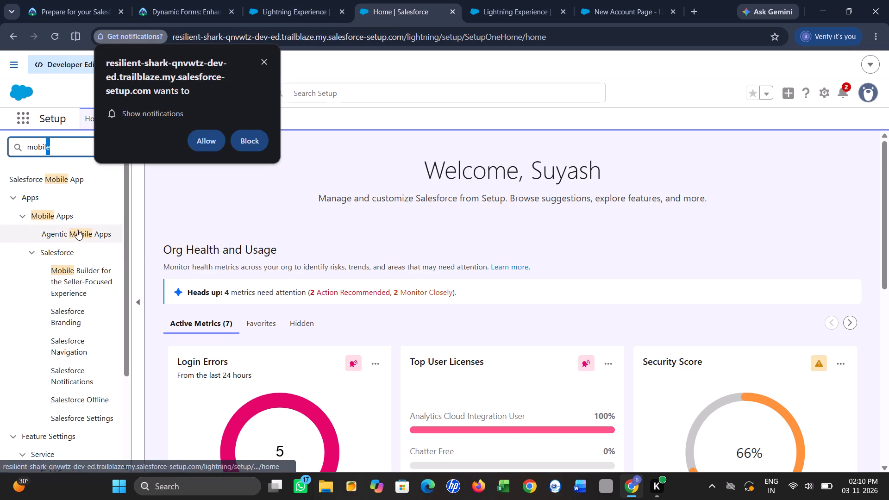
{"action": "scroll", "coordinate": [64, 278], "scroll_direction": "down", "scroll_amount": 1}
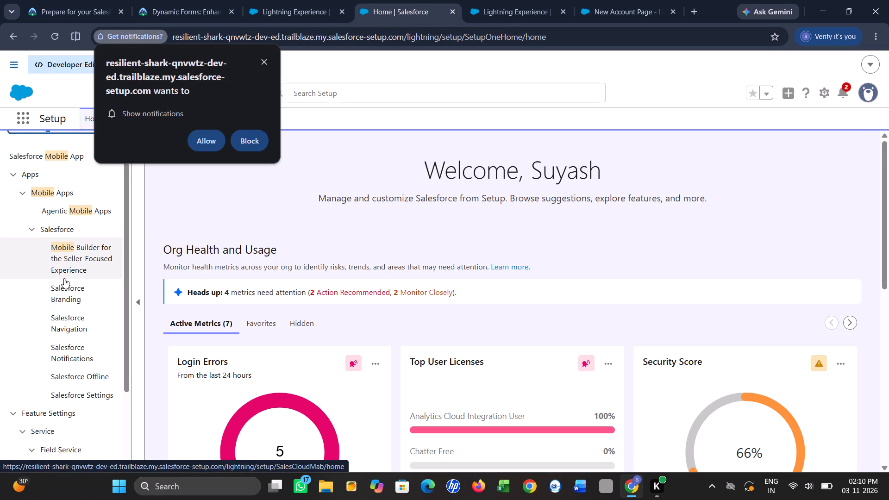
{"action": "scroll", "coordinate": [64, 278], "scroll_direction": "down", "scroll_amount": 3}
{"action": "scroll", "coordinate": [64, 278], "scroll_direction": "up", "scroll_amount": 3}
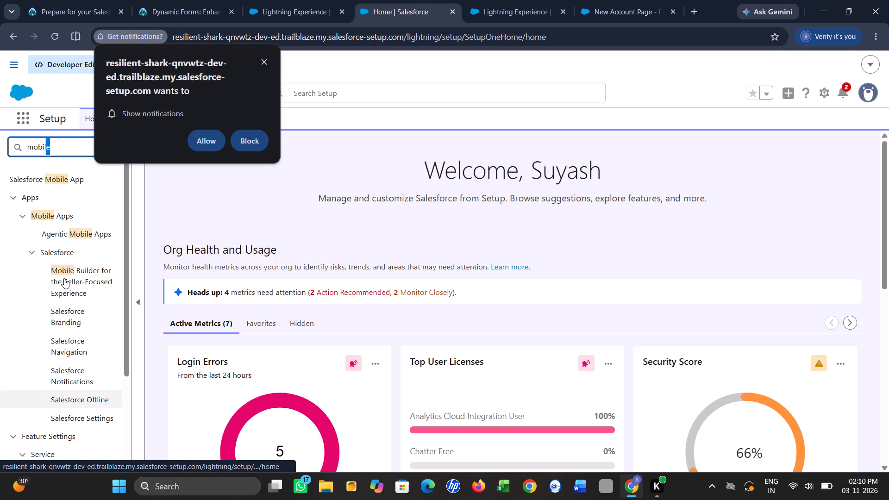
{"action": "double_click", "coordinate": [80, 178]}
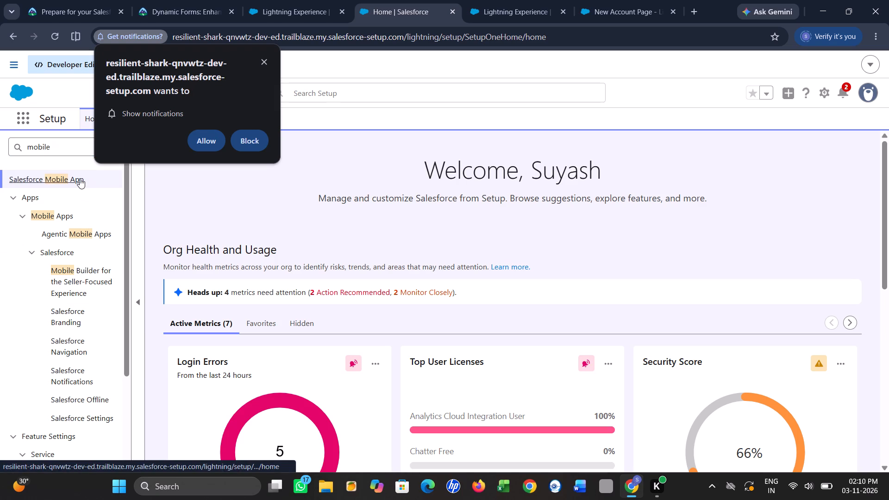
{"action": "left_click", "coordinate": [264, 61]}
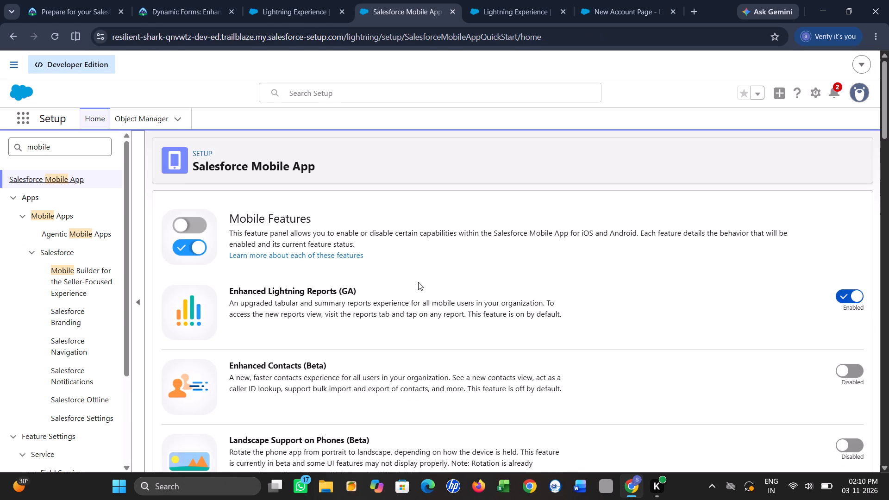
Examine the Mobile Features list to check the status of Dynamic Forms and Dynamic Highlights Panel on Mobile.
{"action": "scroll", "coordinate": [582, 274], "scroll_direction": "down", "scroll_amount": 4}
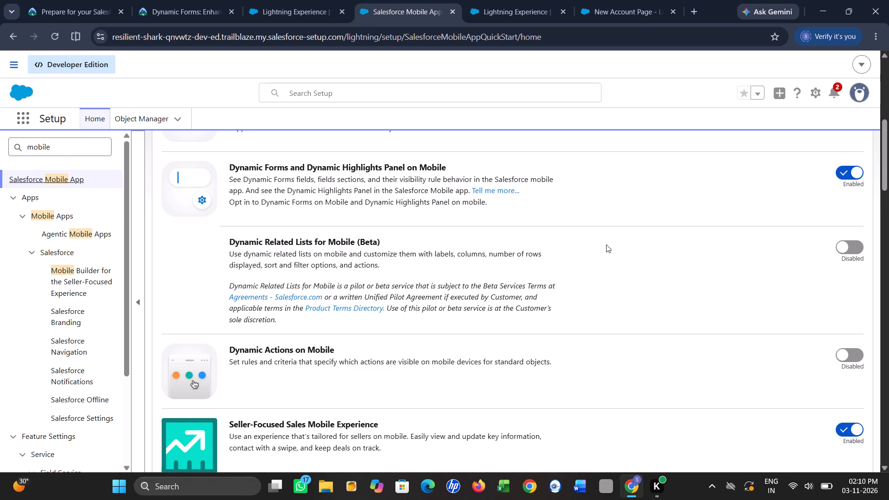
{"action": "scroll", "coordinate": [709, 208], "scroll_direction": "up", "scroll_amount": 2}
{"action": "scroll", "coordinate": [709, 208], "scroll_direction": "down", "scroll_amount": 2}
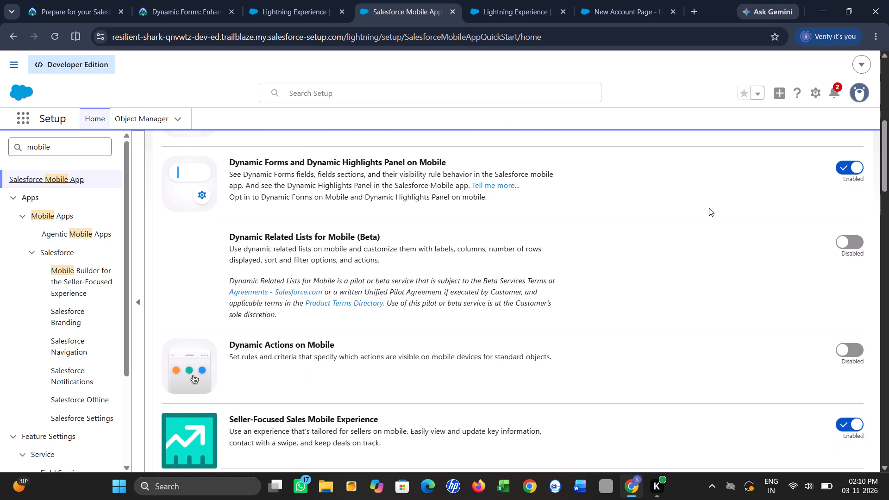
{"action": "scroll", "coordinate": [709, 208], "scroll_direction": "up", "scroll_amount": 2}
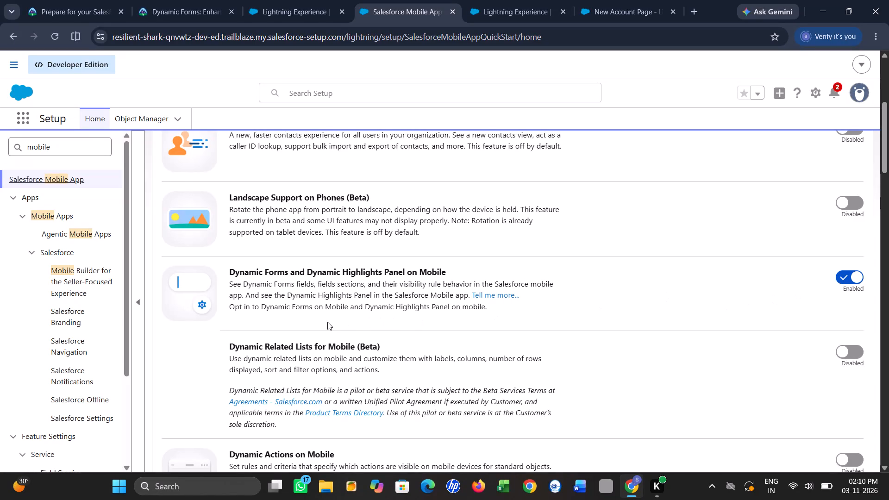
{"action": "scroll", "coordinate": [327, 322], "scroll_direction": "up", "scroll_amount": 2}
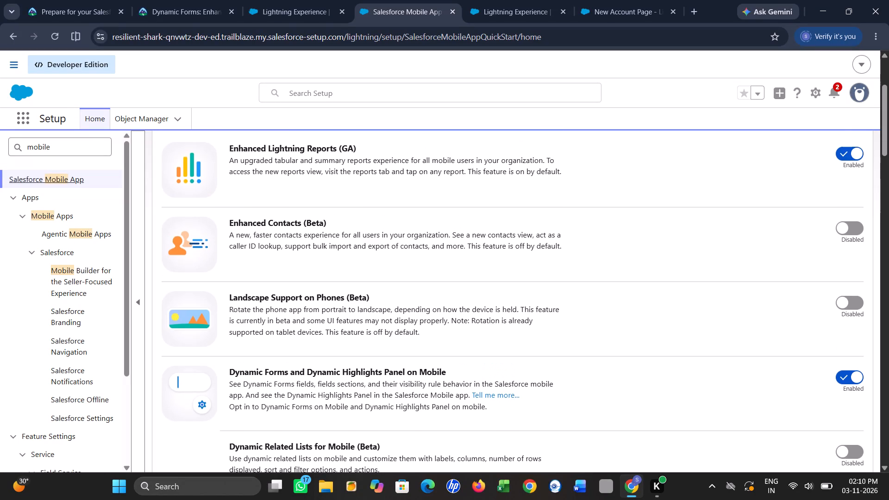
{"action": "scroll", "coordinate": [327, 322], "scroll_direction": "up", "scroll_amount": 2}
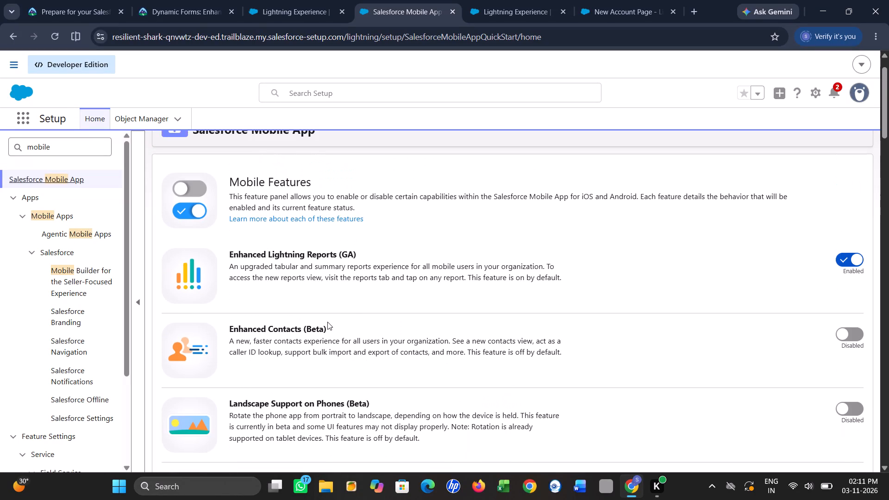
{"action": "scroll", "coordinate": [327, 322], "scroll_direction": "down", "scroll_amount": 3}
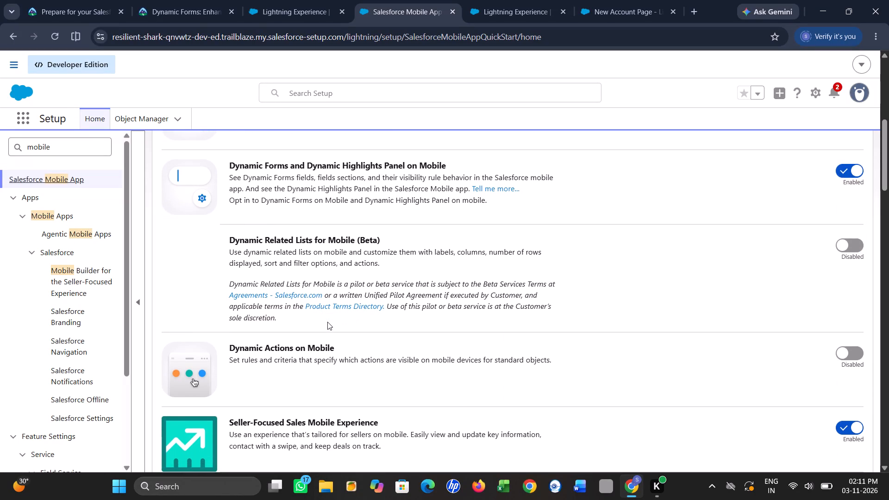
{"action": "scroll", "coordinate": [327, 322], "scroll_direction": "down", "scroll_amount": 2}
{"action": "scroll", "coordinate": [327, 322], "scroll_direction": "up", "scroll_amount": 1}
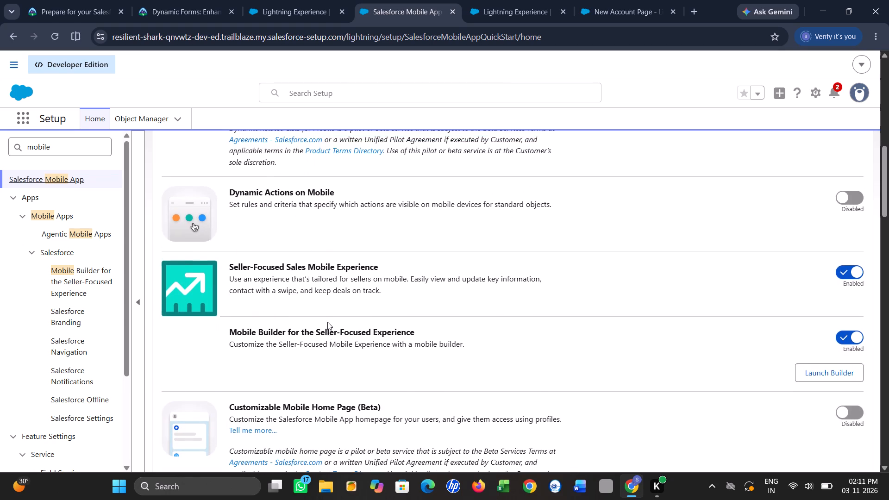
{"action": "scroll", "coordinate": [327, 322], "scroll_direction": "up", "scroll_amount": 3}
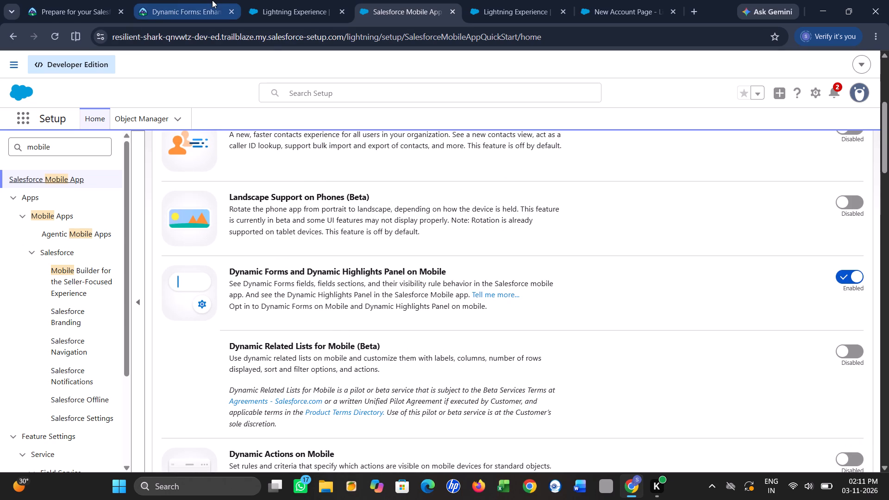
Return to the Get Started With Dynamic Forms unit and review its challenge requirements from the beginning.
{"action": "left_click", "coordinate": [190, 1]}
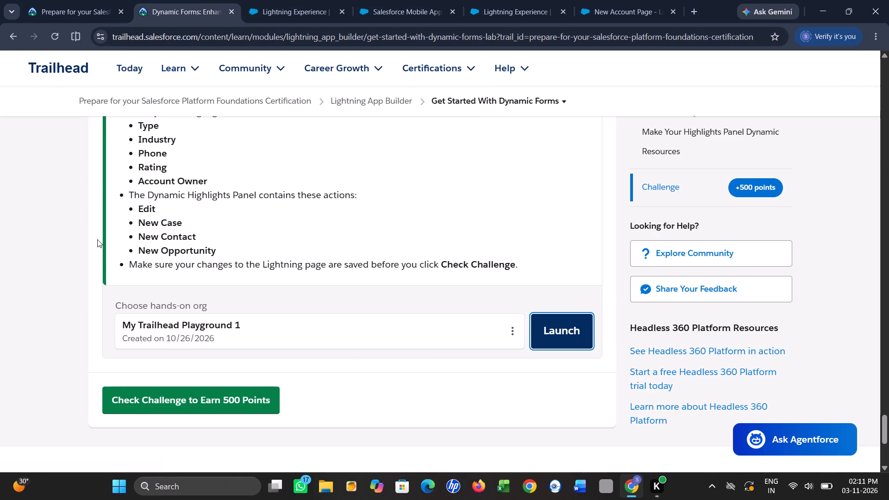
{"action": "scroll", "coordinate": [227, 197], "scroll_direction": "up", "scroll_amount": 3}
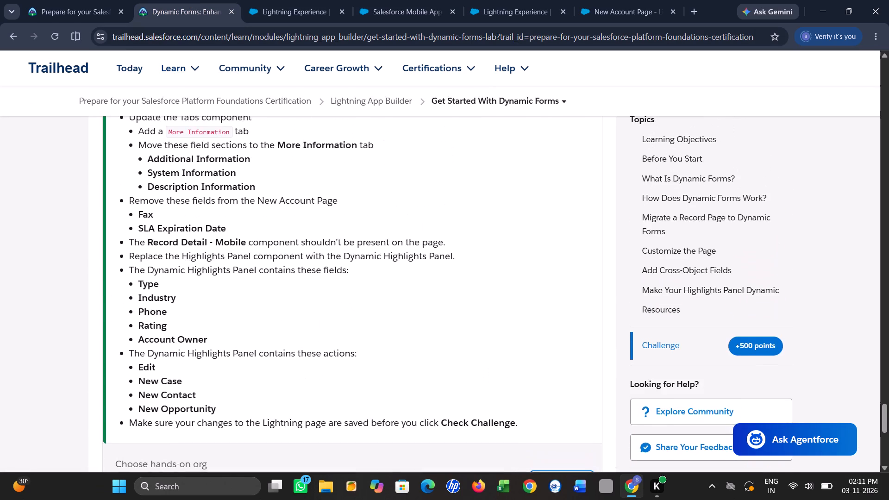
{"action": "scroll", "coordinate": [227, 197], "scroll_direction": "up", "scroll_amount": 2}
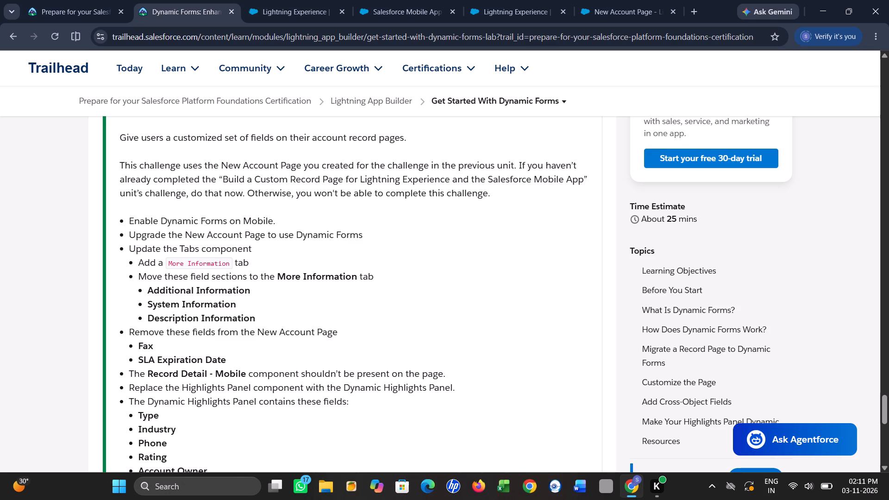
Search the playground's Setup for "lightning app", open Lightning App Builder, and open the New Account Page for editing.
{"action": "scroll", "coordinate": [218, 225], "scroll_direction": "up", "scroll_amount": 2}
{"action": "scroll", "coordinate": [218, 225], "scroll_direction": "down", "scroll_amount": 1}
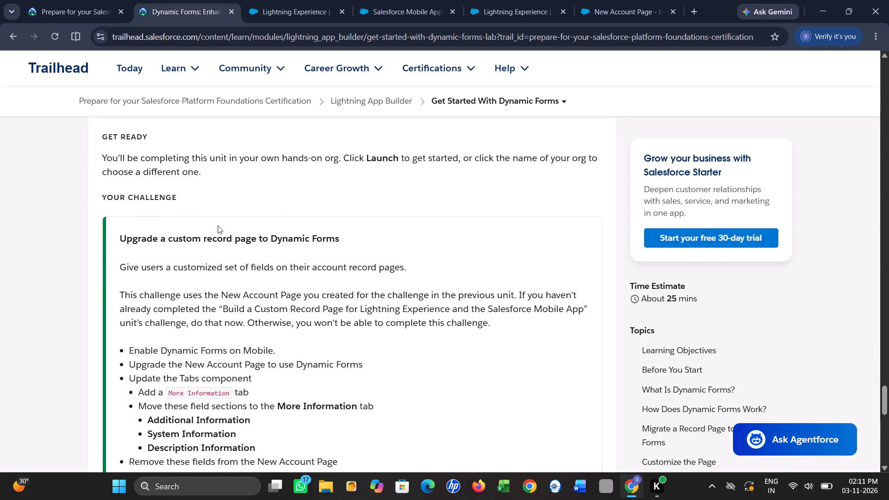
{"action": "scroll", "coordinate": [218, 225], "scroll_direction": "down", "scroll_amount": 1}
{"action": "left_click", "coordinate": [412, 0]}
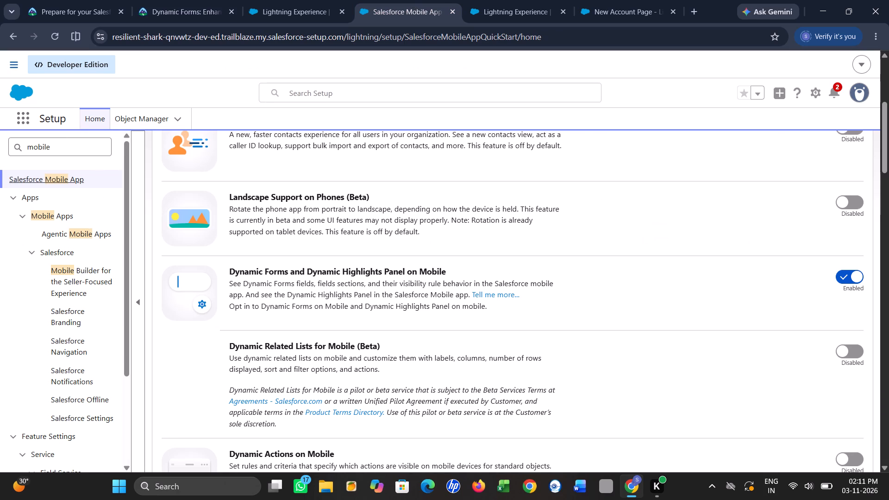
{"action": "left_click", "coordinate": [63, 151]}
{"action": "key", "text": "BackSpace"}
{"action": "key", "text": "BackSpace"}
{"action": "key", "text": "BackSpace"}
{"action": "key", "text": "BackSpace"}
{"action": "key", "text": "BackSpace"}
{"action": "key", "text": "BackSpace"}
{"action": "key", "text": "BackSpace"}
{"action": "key", "text": "BackSpace"}
{"action": "key", "text": "BackSpace"}
{"action": "key", "text": "BackSpace"}
{"action": "key", "text": "BackSpace"}
{"action": "key", "text": "BackSpace"}
{"action": "key", "text": "BackSpace"}
{"action": "key", "text": "BackSpace"}
{"action": "key", "text": "BackSpace"}
{"action": "key", "text": "BackSpace"}
{"action": "key", "text": "BackSpace"}
{"action": "key", "text": "BackSpace"}
{"action": "key", "text": "BackSpace"}
{"action": "key", "text": "BackSpace"}
{"action": "key", "text": "BackSpace"}
{"action": "key", "text": "BackSpace"}
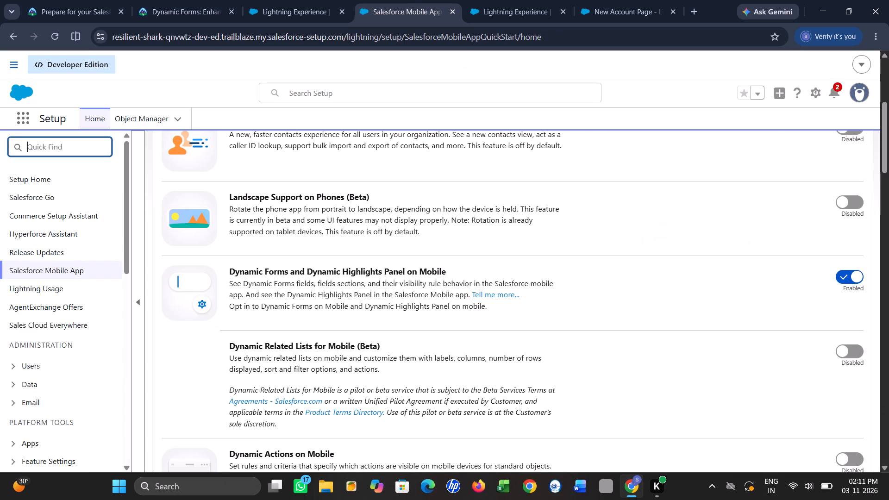
{"action": "type", "text": "lightning"}
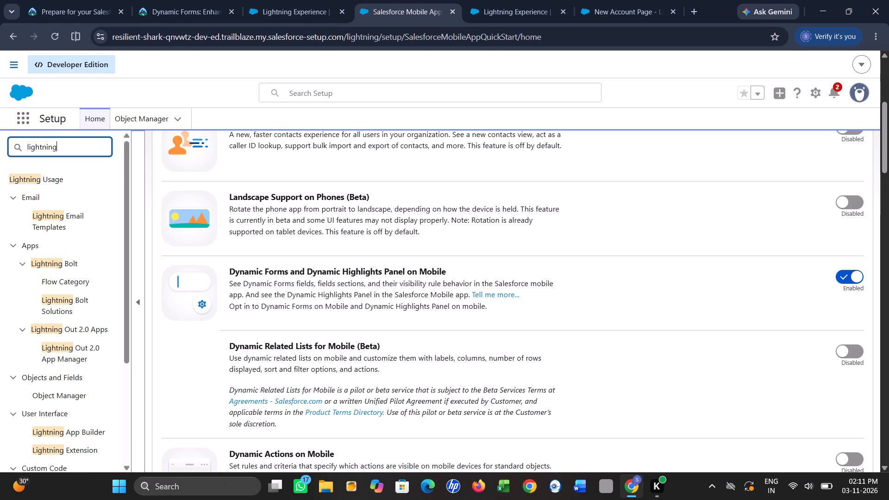
{"action": "key", "text": "space"}
{"action": "type", "text": "app"}
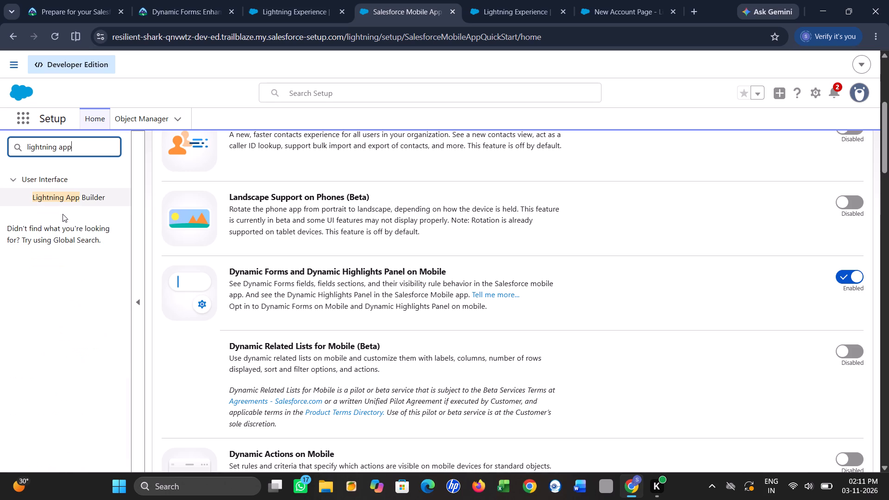
{"action": "double_click", "coordinate": [71, 196]}
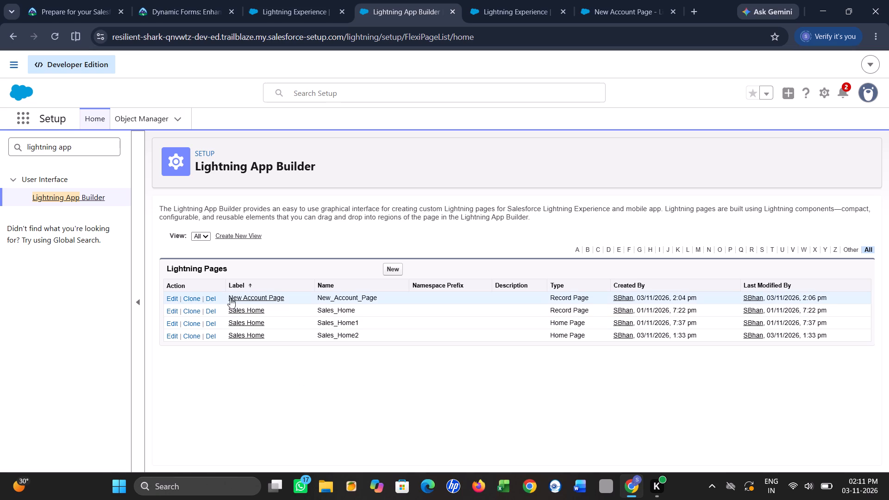
{"action": "left_click", "coordinate": [170, 300]}
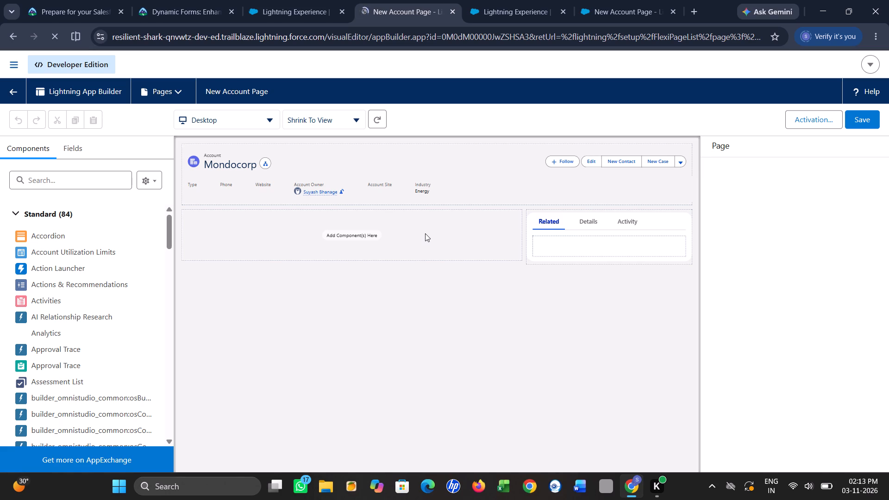
Move the Tabs component from the sidebar region into the empty main region below the highlights header.
{"action": "scroll", "coordinate": [409, 266], "scroll_direction": "down", "scroll_amount": 1}
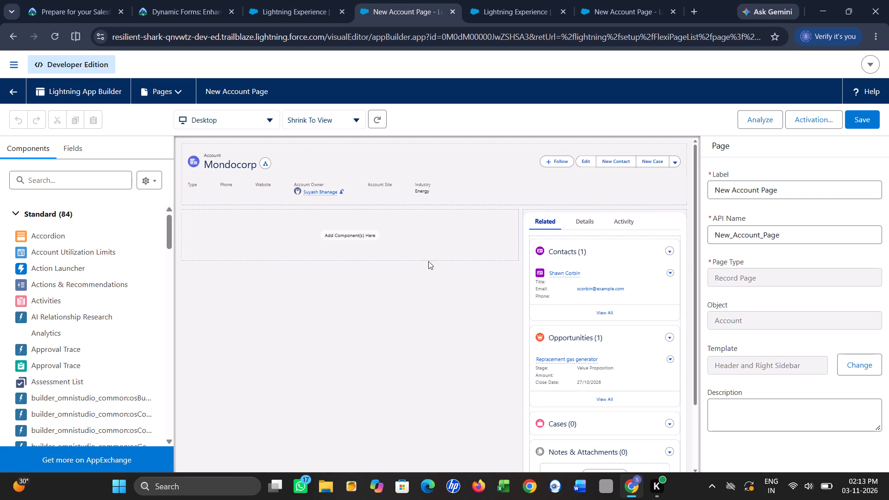
{"action": "scroll", "coordinate": [407, 292], "scroll_direction": "down", "scroll_amount": 2}
{"action": "scroll", "coordinate": [407, 292], "scroll_direction": "up", "scroll_amount": 1}
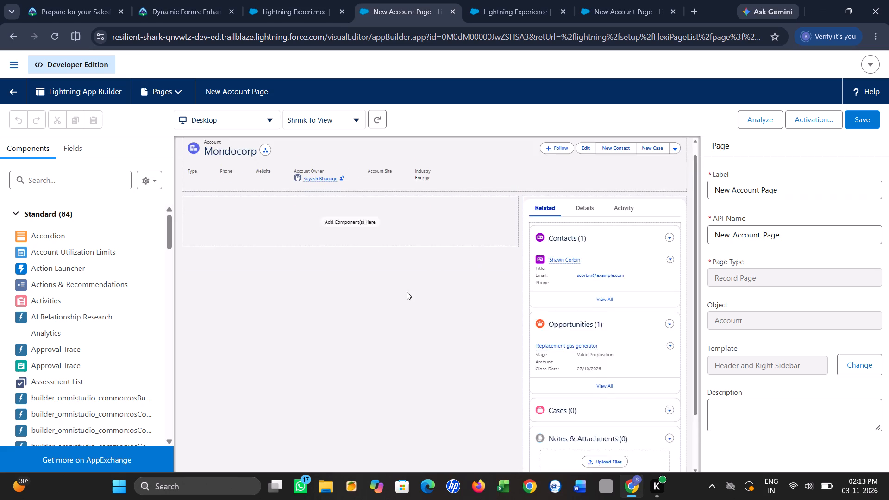
{"action": "scroll", "coordinate": [407, 292], "scroll_direction": "down", "scroll_amount": 2}
{"action": "scroll", "coordinate": [407, 292], "scroll_direction": "up", "scroll_amount": 1}
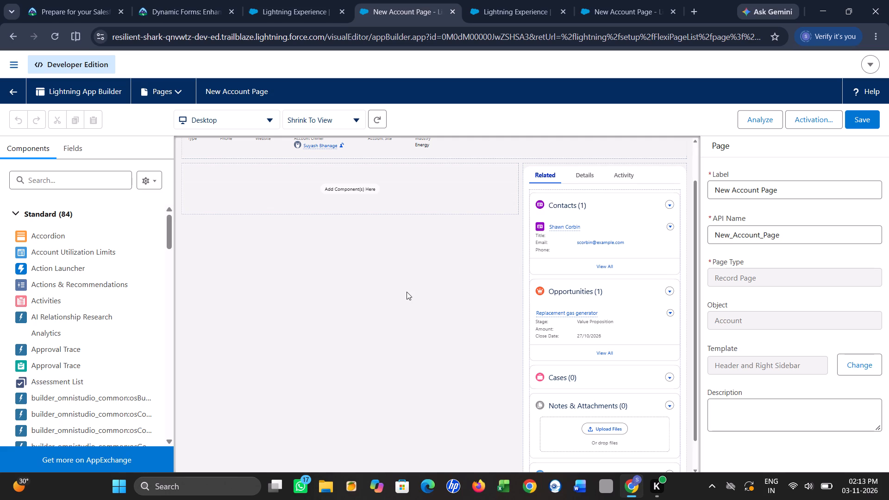
{"action": "scroll", "coordinate": [444, 269], "scroll_direction": "up", "scroll_amount": 2}
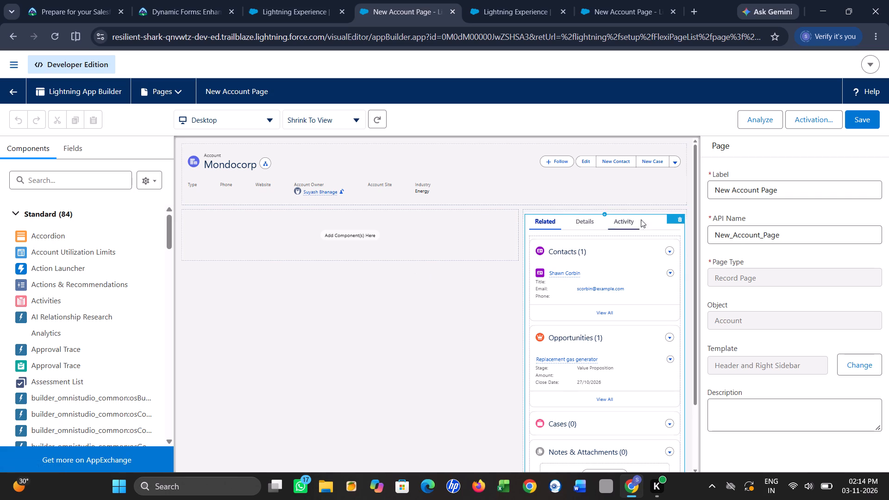
{"action": "left_click_drag", "start_coordinate": [671, 217], "coordinate": [521, 224]}
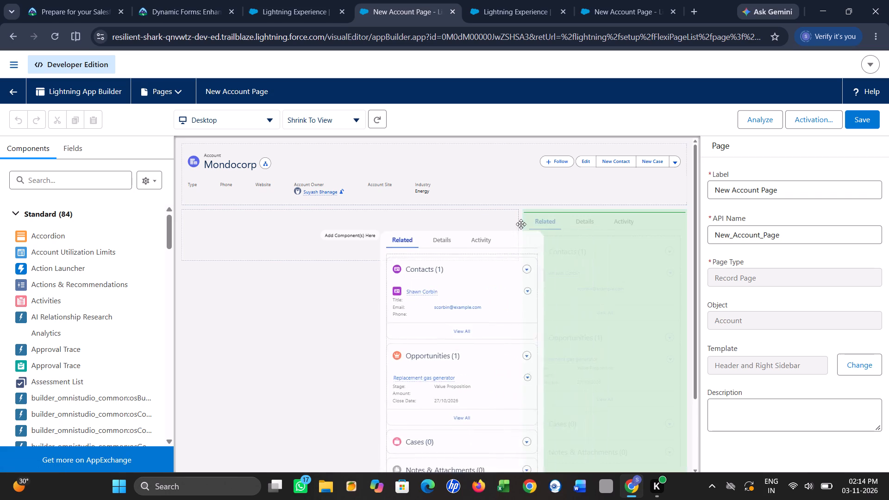
{"action": "left_click_drag", "start_coordinate": [521, 224], "coordinate": [497, 214]}
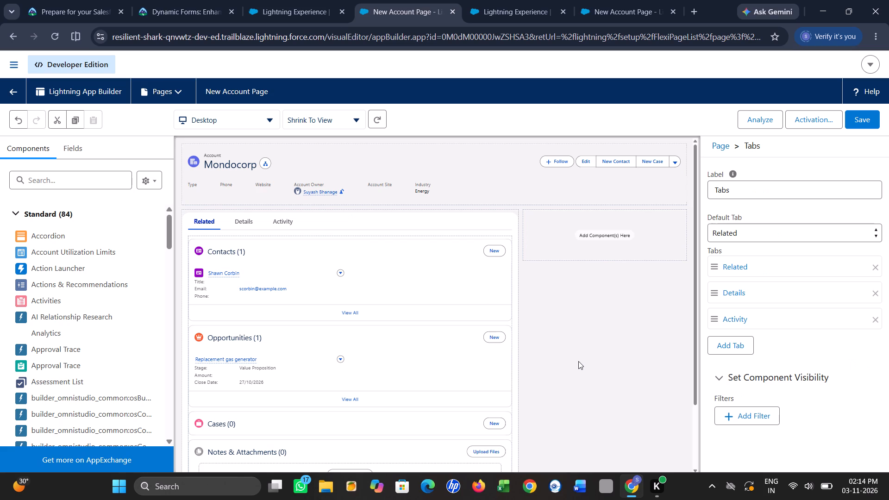
Add a fourth tab to the Tabs component with the custom label More Information.
{"action": "left_click", "coordinate": [743, 342]}
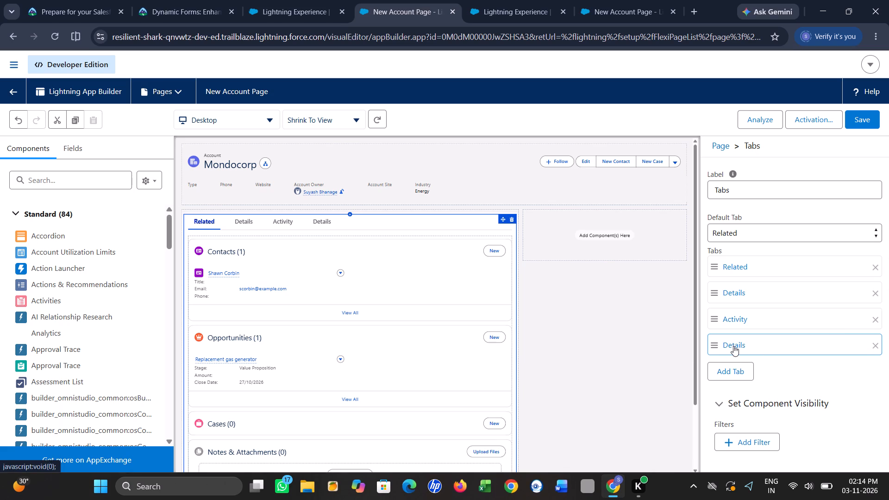
{"action": "left_click", "coordinate": [733, 346]}
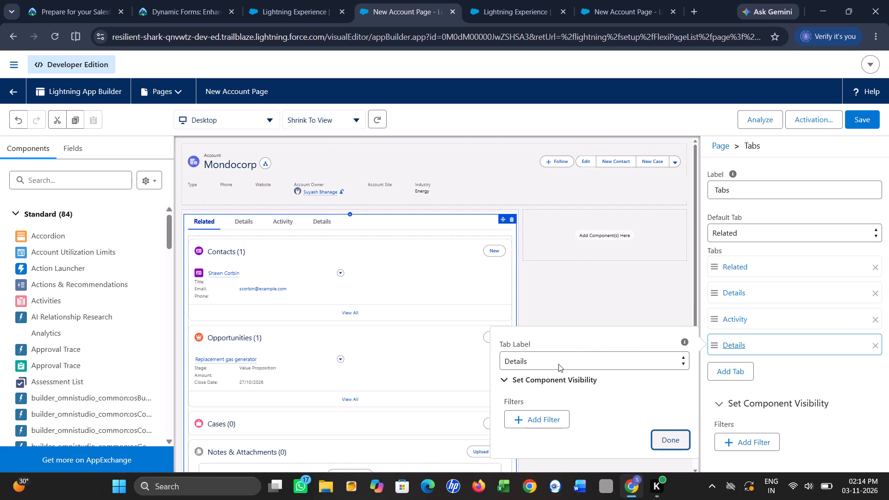
{"action": "left_click", "coordinate": [558, 364]}
{"action": "scroll", "coordinate": [365, 187], "scroll_direction": "up", "scroll_amount": 12}
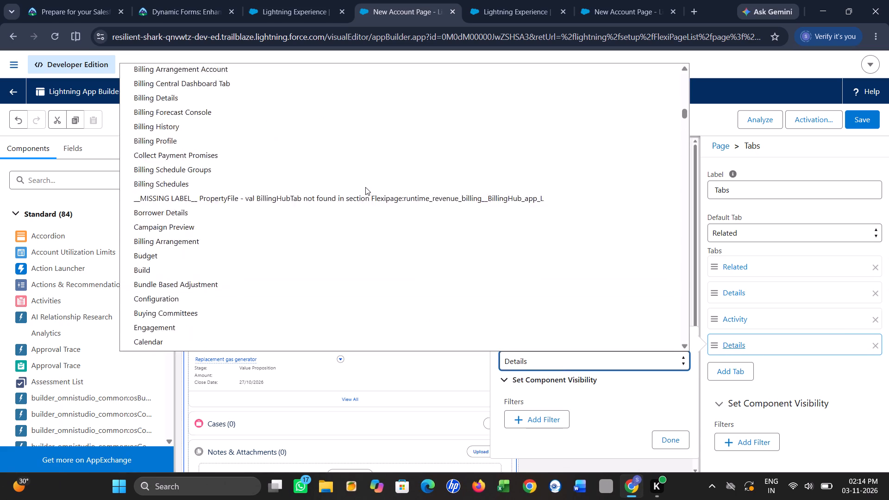
{"action": "scroll", "coordinate": [365, 187], "scroll_direction": "up", "scroll_amount": 6}
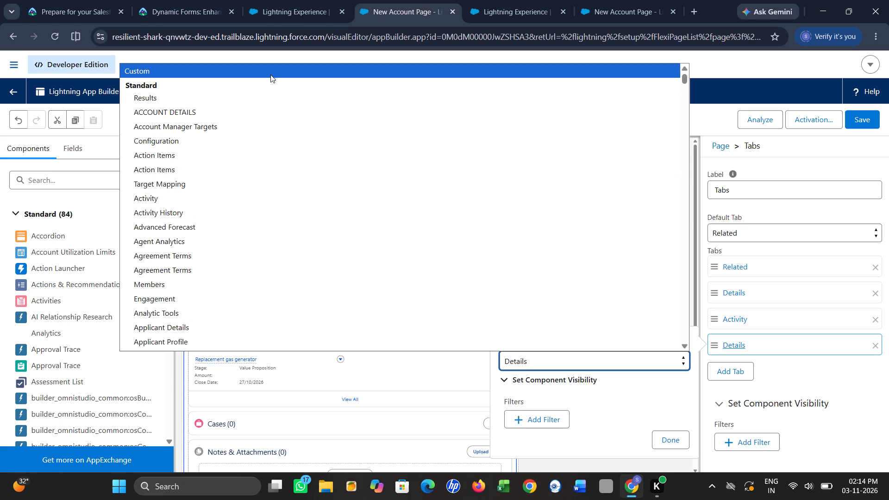
{"action": "left_click", "coordinate": [269, 72]}
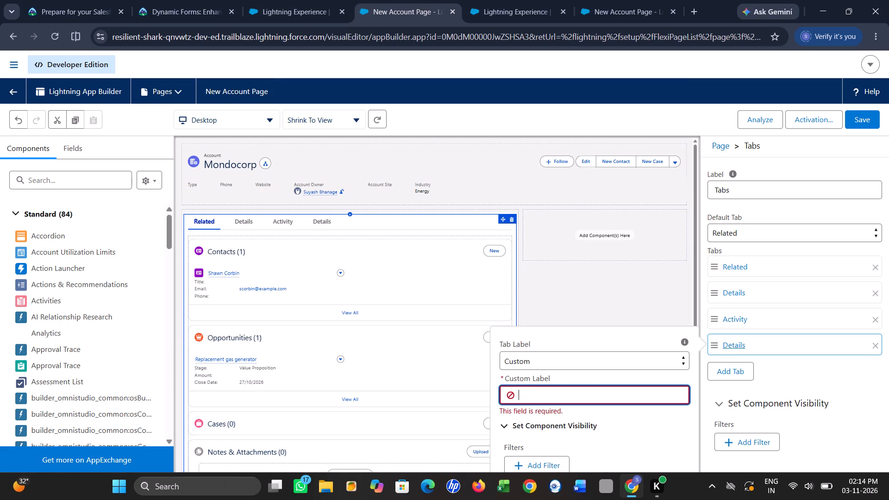
{"action": "key", "text": "m"}
{"action": "type", "text": "ore"}
{"action": "key", "text": "space"}
{"action": "key", "text": "i"}
{"action": "type", "text": "nformat"}
{"action": "key", "text": "i"}
{"action": "key", "text": "o"}
{"action": "key", "text": "n"}
{"action": "left_click", "coordinate": [545, 428]}
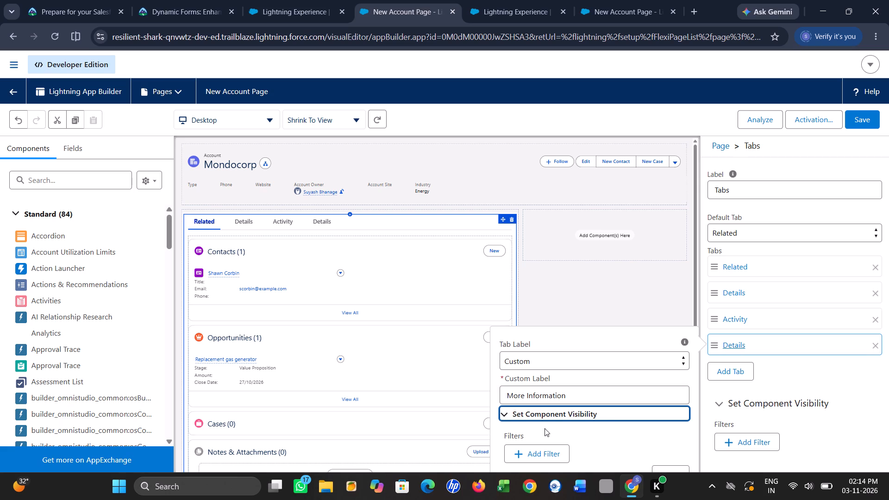
{"action": "scroll", "coordinate": [652, 424], "scroll_direction": "down", "scroll_amount": 7}
{"action": "scroll", "coordinate": [664, 432], "scroll_direction": "up", "scroll_amount": 2}
{"action": "scroll", "coordinate": [664, 432], "scroll_direction": "down", "scroll_amount": 1}
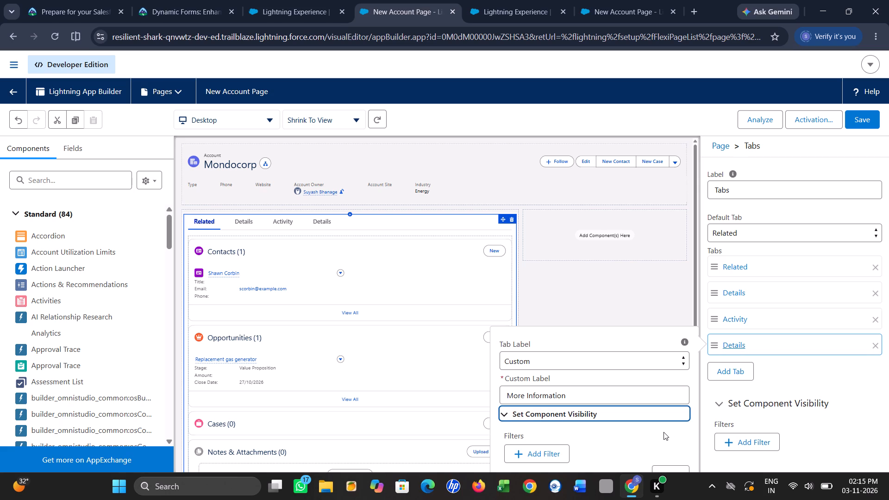
{"action": "scroll", "coordinate": [664, 432], "scroll_direction": "down", "scroll_amount": 1}
{"action": "scroll", "coordinate": [609, 299], "scroll_direction": "down", "scroll_amount": 4}
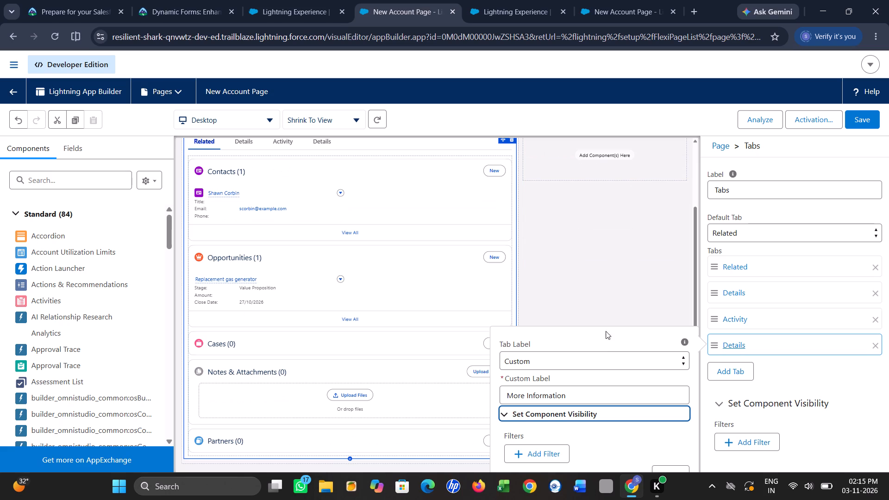
{"action": "scroll", "coordinate": [629, 420], "scroll_direction": "down", "scroll_amount": 5}
{"action": "left_click_drag", "start_coordinate": [614, 340], "coordinate": [626, 308]}
{"action": "left_click", "coordinate": [666, 467]}
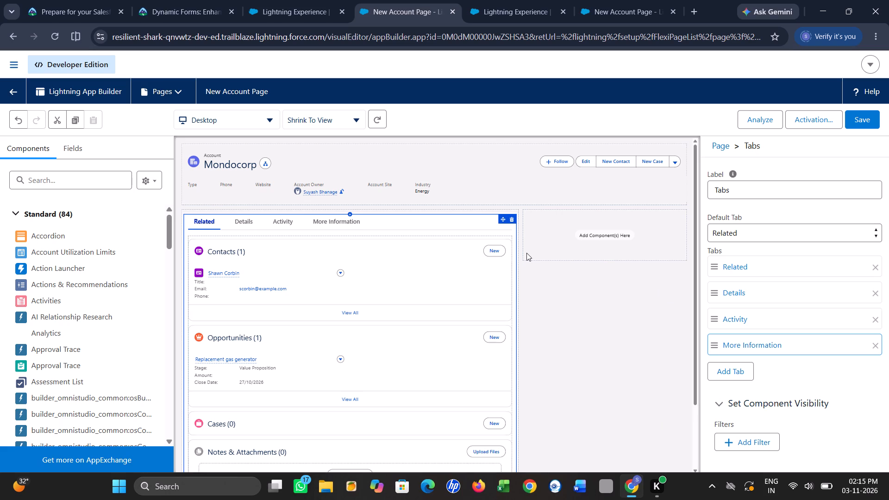
View the More Information tab, check the Trailhead challenge for its required field sections, and return to the page editor to inspect the Details tab.
{"action": "left_click", "coordinate": [335, 223]}
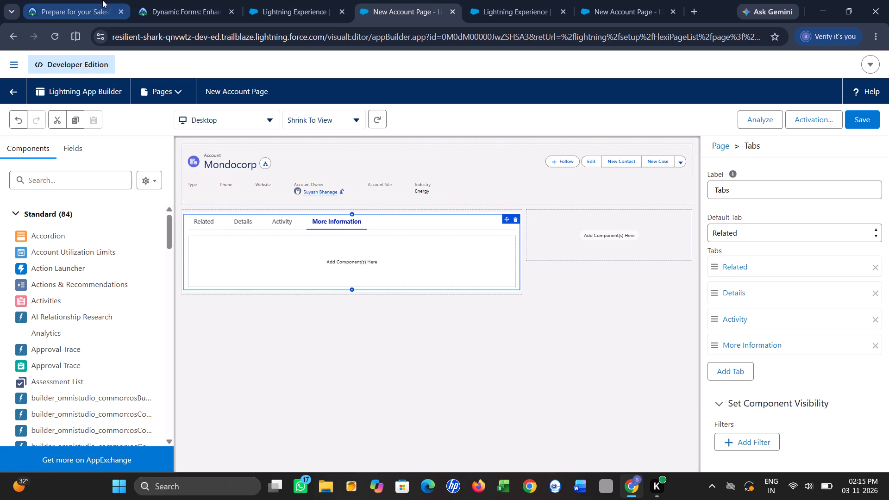
{"action": "left_click", "coordinate": [180, 0]}
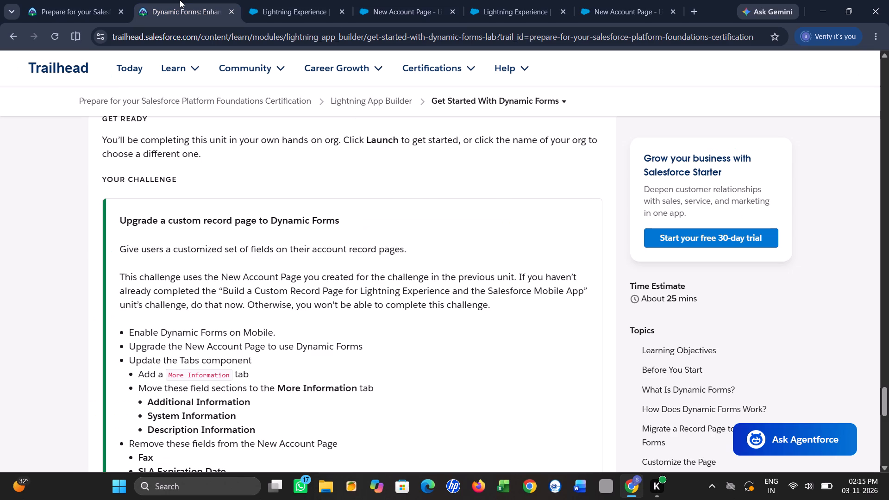
{"action": "scroll", "coordinate": [76, 308], "scroll_direction": "down", "scroll_amount": 3}
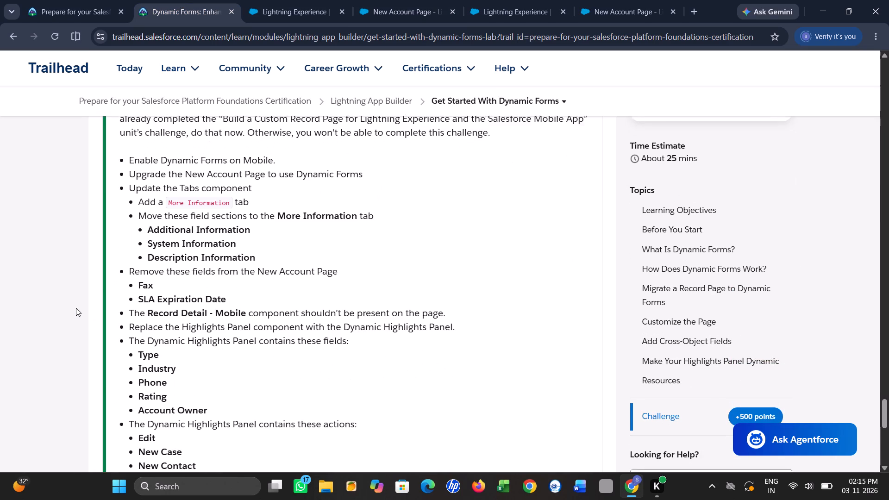
{"action": "left_click_drag", "start_coordinate": [148, 221], "coordinate": [238, 228]}
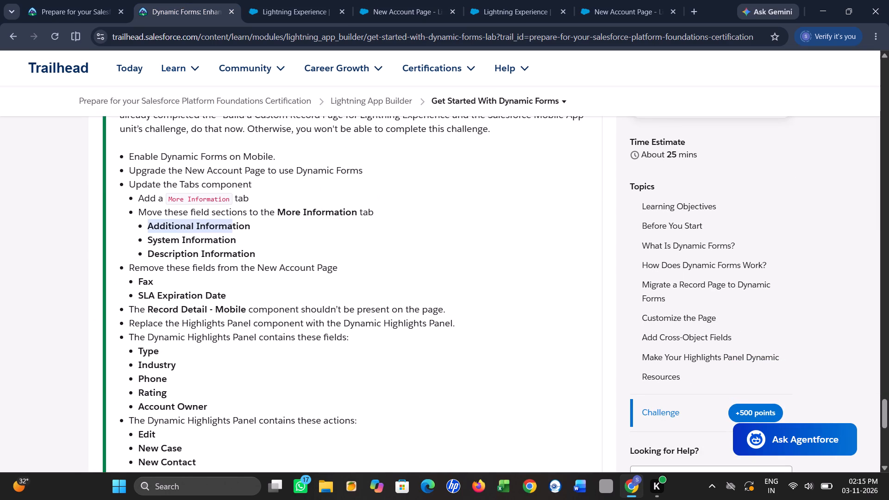
{"action": "left_click_drag", "start_coordinate": [238, 228], "coordinate": [258, 228]}
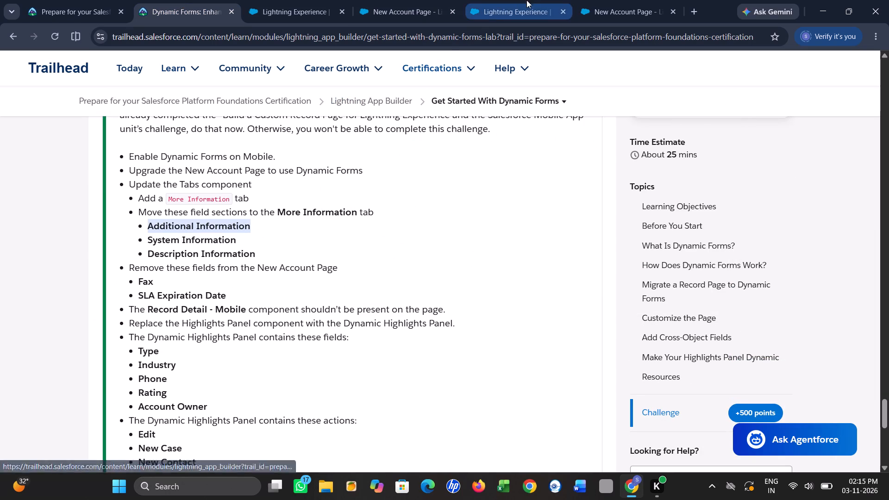
{"action": "left_click", "coordinate": [417, 0]}
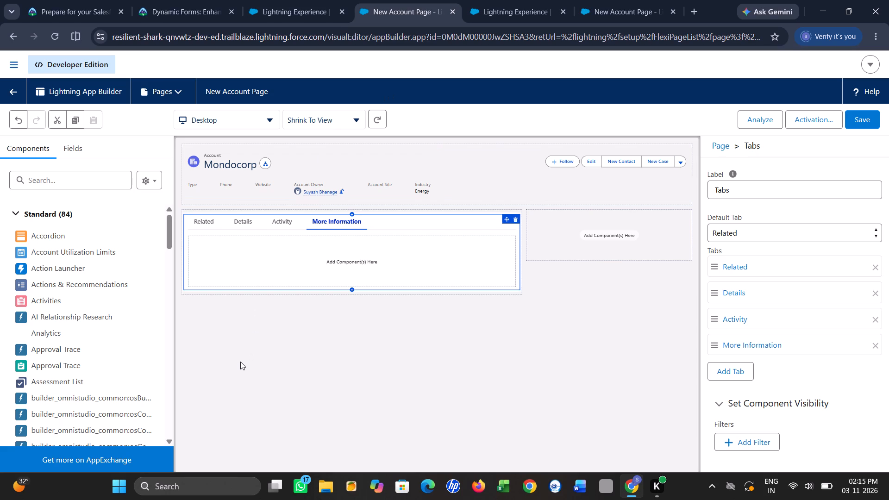
{"action": "left_click", "coordinate": [245, 227]}
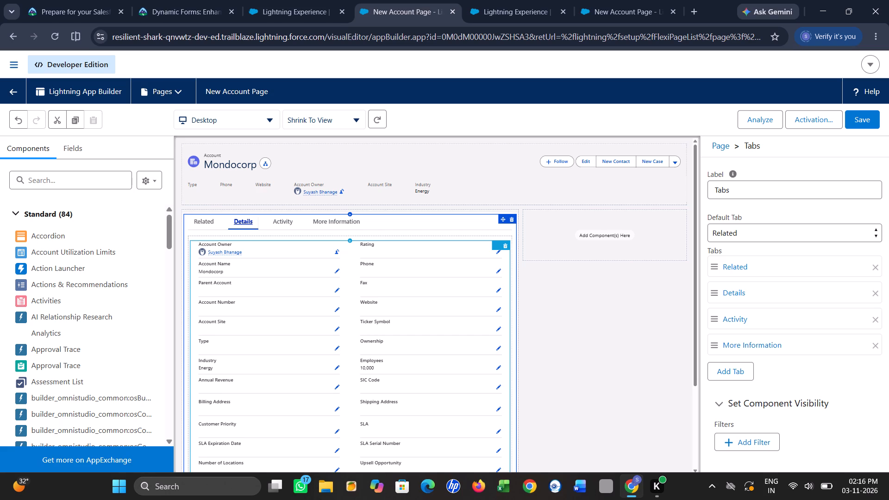
Examine the record fields laid out on the Details tab, from Account Owner down to Description.
{"action": "scroll", "coordinate": [327, 316], "scroll_direction": "down", "scroll_amount": 1}
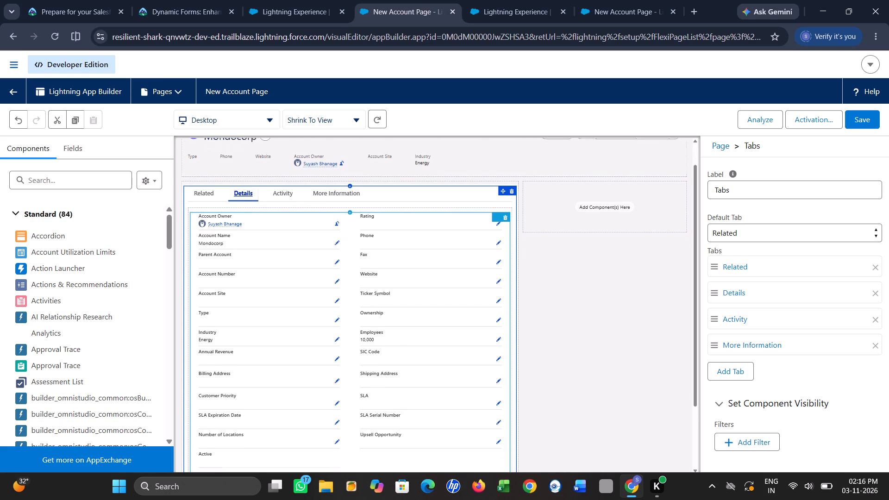
{"action": "scroll", "coordinate": [327, 316], "scroll_direction": "down", "scroll_amount": 2}
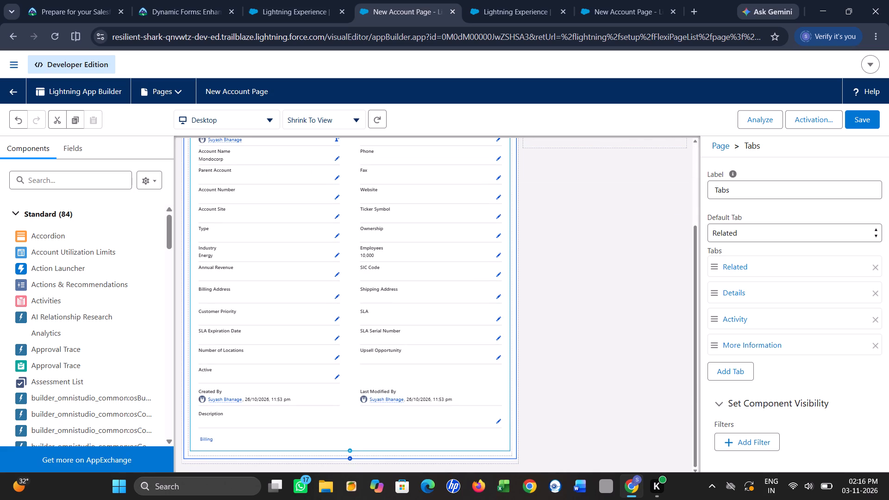
{"action": "scroll", "coordinate": [318, 390], "scroll_direction": "down", "scroll_amount": 1}
{"action": "scroll", "coordinate": [318, 390], "scroll_direction": "up", "scroll_amount": 1}
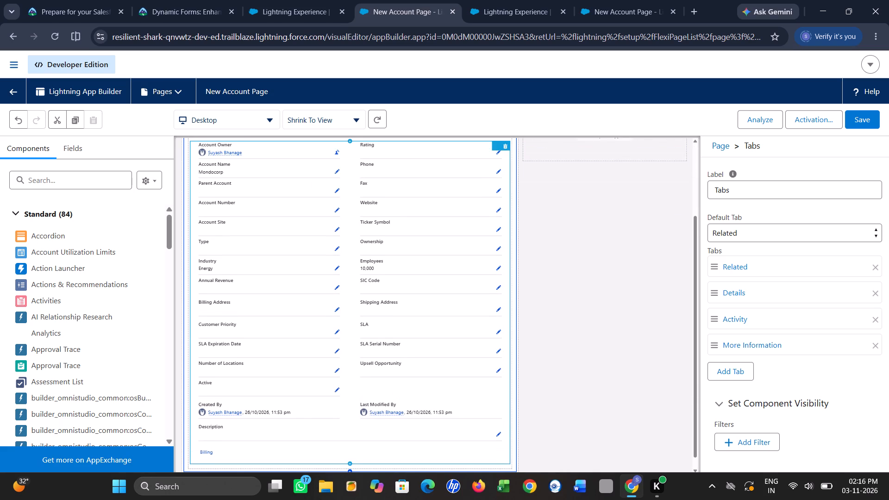
{"action": "scroll", "coordinate": [318, 390], "scroll_direction": "up", "scroll_amount": 1}
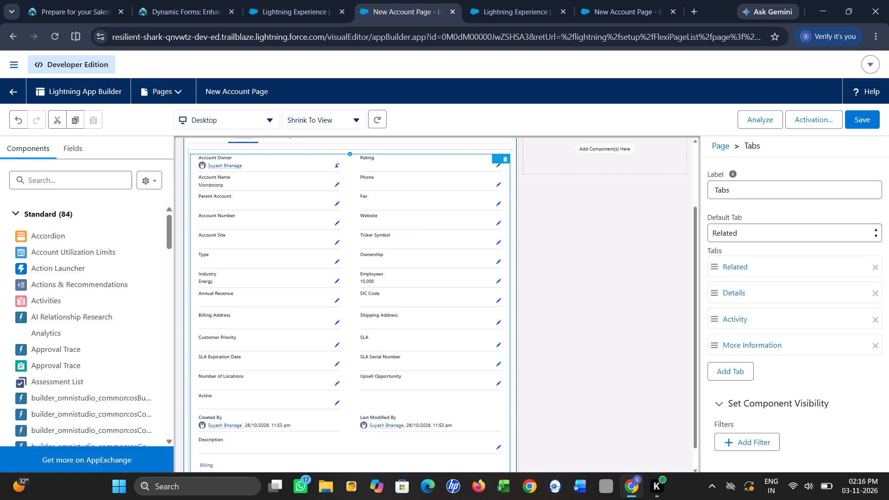
{"action": "scroll", "coordinate": [360, 317], "scroll_direction": "up", "scroll_amount": 1}
{"action": "scroll", "coordinate": [786, 198], "scroll_direction": "up", "scroll_amount": 2}
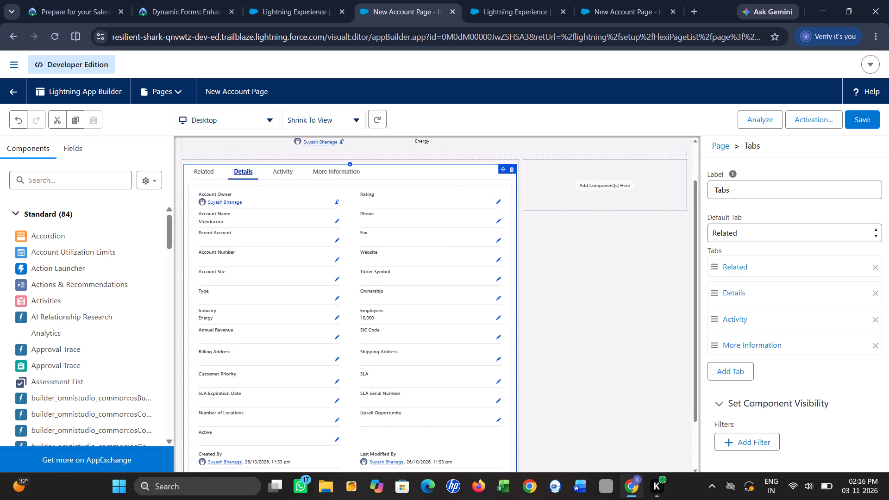
{"action": "scroll", "coordinate": [786, 198], "scroll_direction": "down", "scroll_amount": 1}
{"action": "scroll", "coordinate": [786, 198], "scroll_direction": "up", "scroll_amount": 2}
Show the page-level properties of New Account Page and review its label, API name, object and template settings.
{"action": "left_click", "coordinate": [727, 144]}
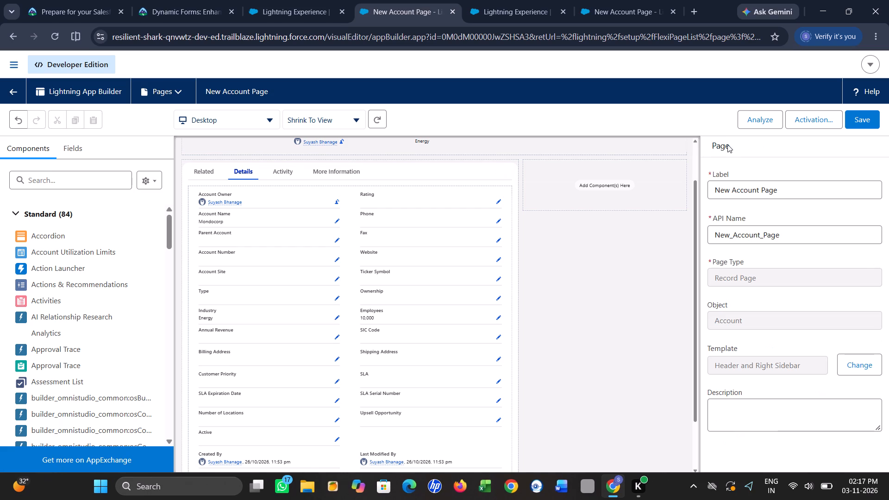
{"action": "left_click", "coordinate": [727, 144]}
{"action": "left_click", "coordinate": [723, 144]}
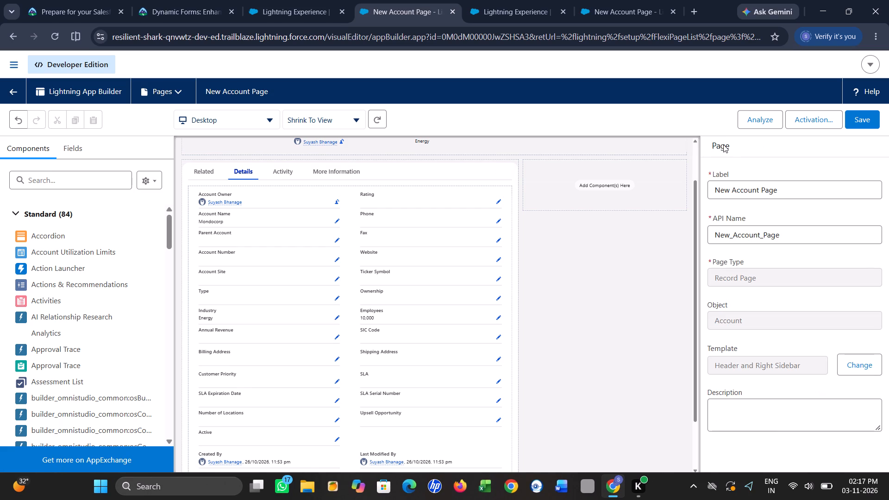
{"action": "left_click", "coordinate": [734, 144]}
{"action": "scroll", "coordinate": [610, 265], "scroll_direction": "up", "scroll_amount": 3}
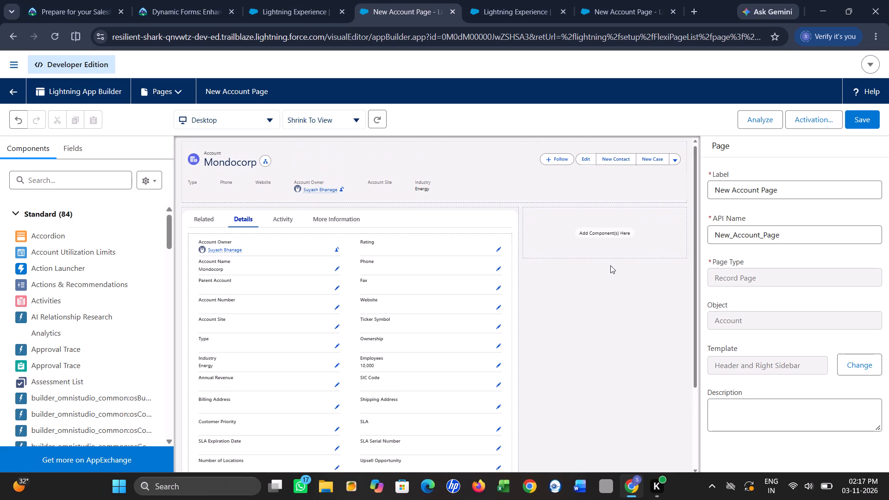
{"action": "left_click", "coordinate": [715, 146]}
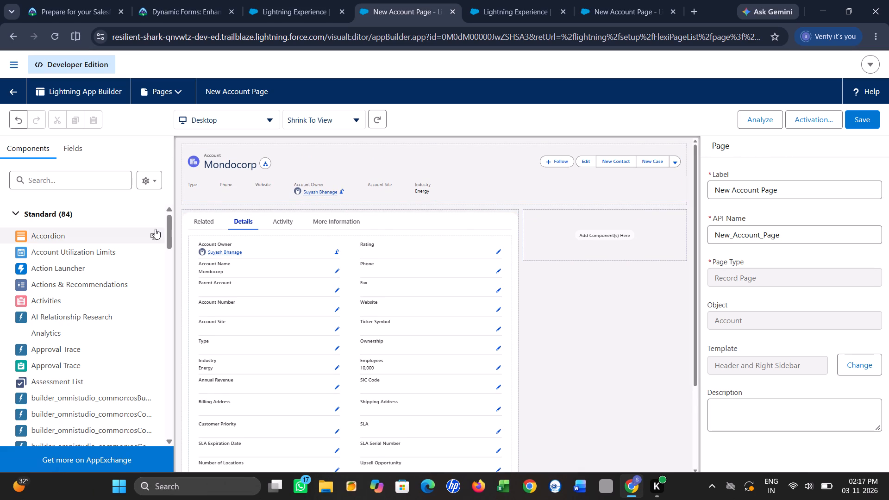
Look through the contents of the Activity, More Information, Related and Details tabs in the Tabs component.
{"action": "left_click", "coordinate": [285, 222]}
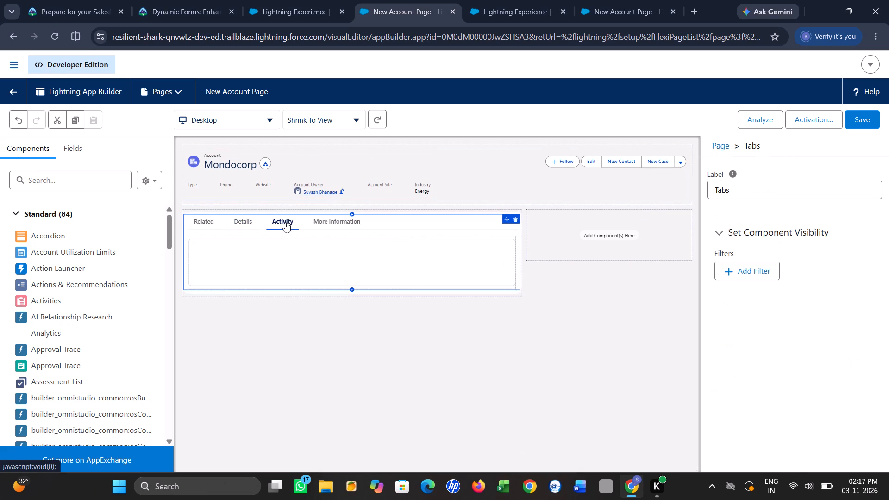
{"action": "left_click", "coordinate": [326, 222]}
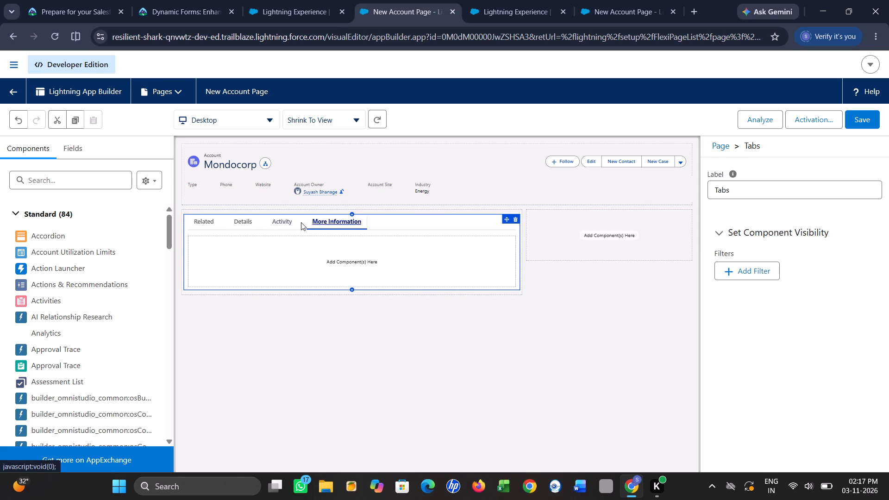
{"action": "left_click", "coordinate": [287, 222]}
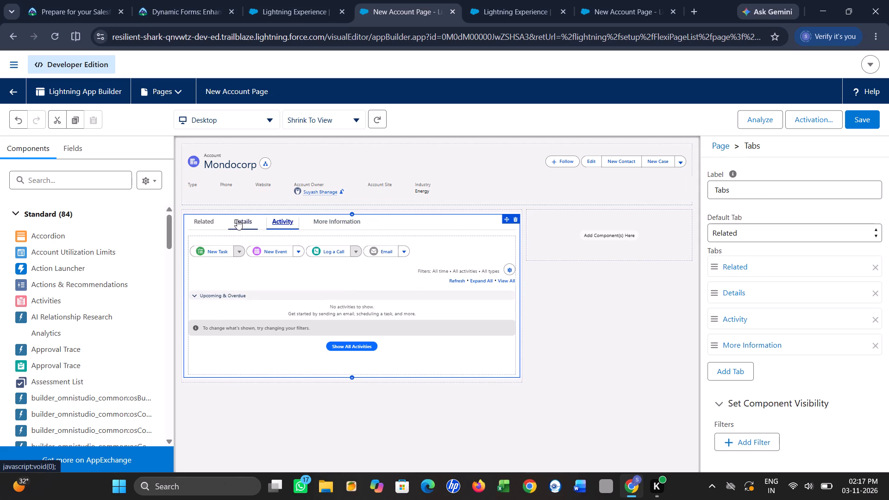
{"action": "left_click", "coordinate": [206, 218]}
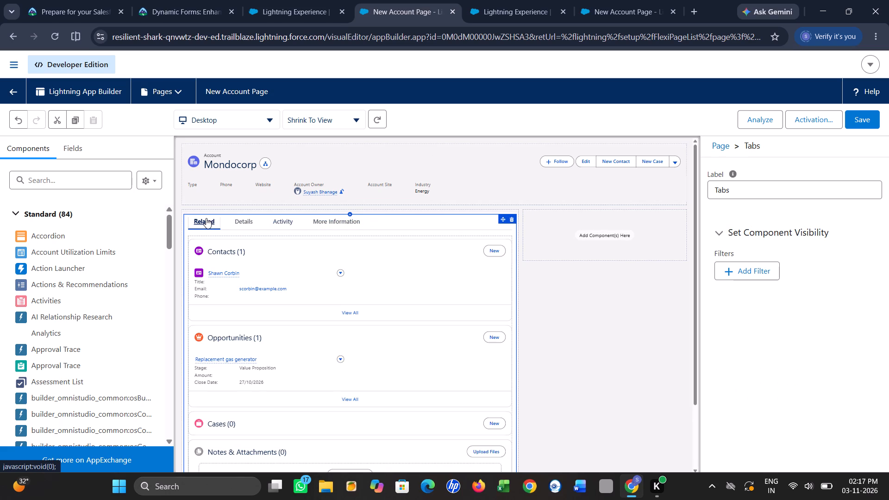
{"action": "left_click", "coordinate": [243, 219]}
{"action": "left_click", "coordinate": [276, 220]}
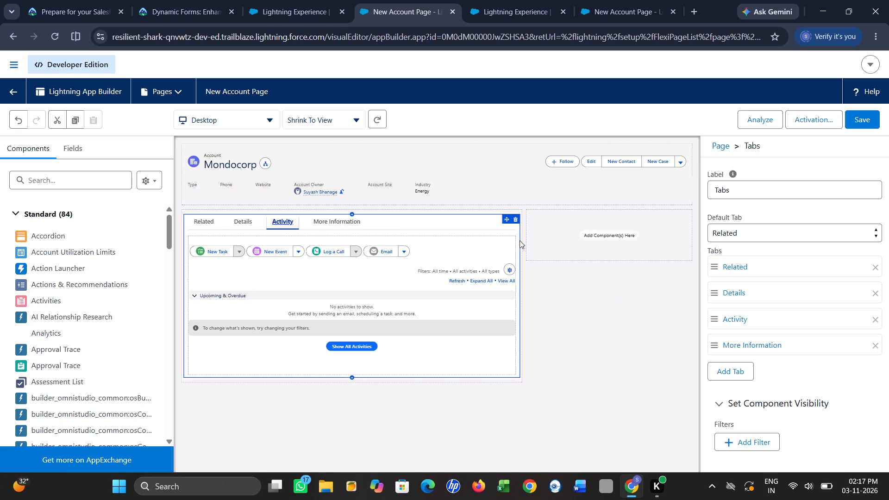
{"action": "left_click", "coordinate": [233, 225]}
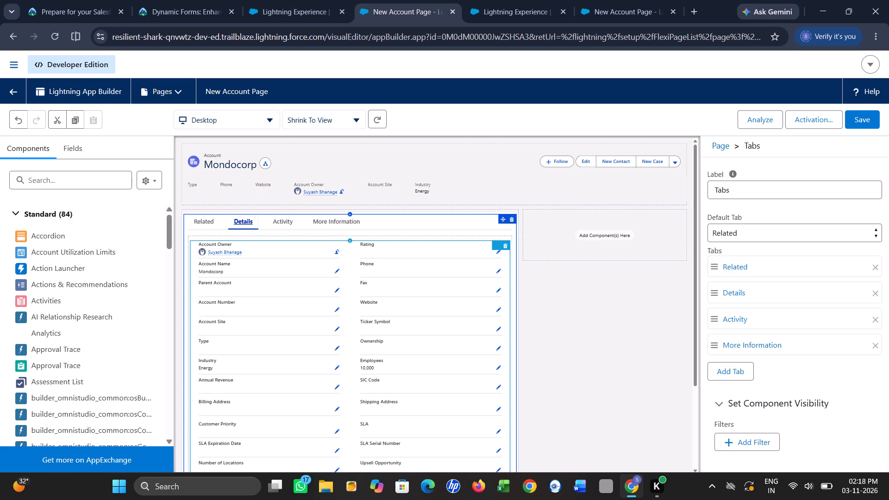
Recheck the Details tab's fields and open the Related tab's label and visibility settings.
{"action": "scroll", "coordinate": [382, 344], "scroll_direction": "down", "scroll_amount": 1}
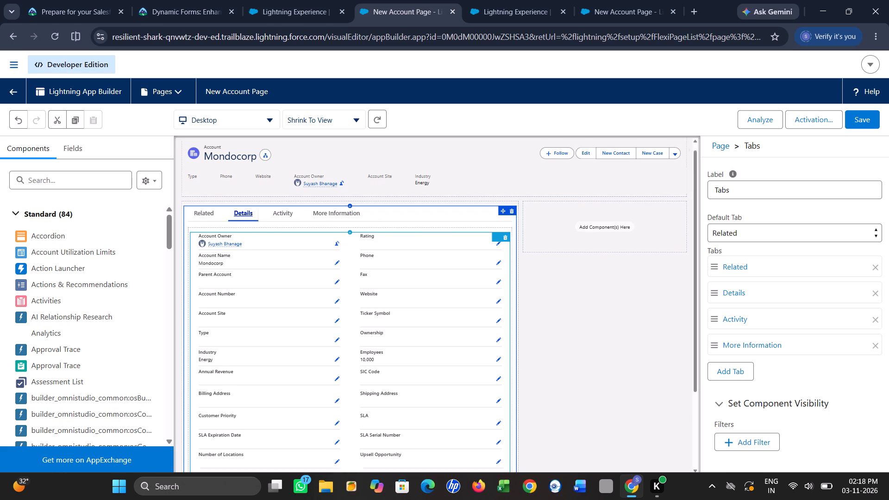
{"action": "scroll", "coordinate": [382, 344], "scroll_direction": "down", "scroll_amount": 5}
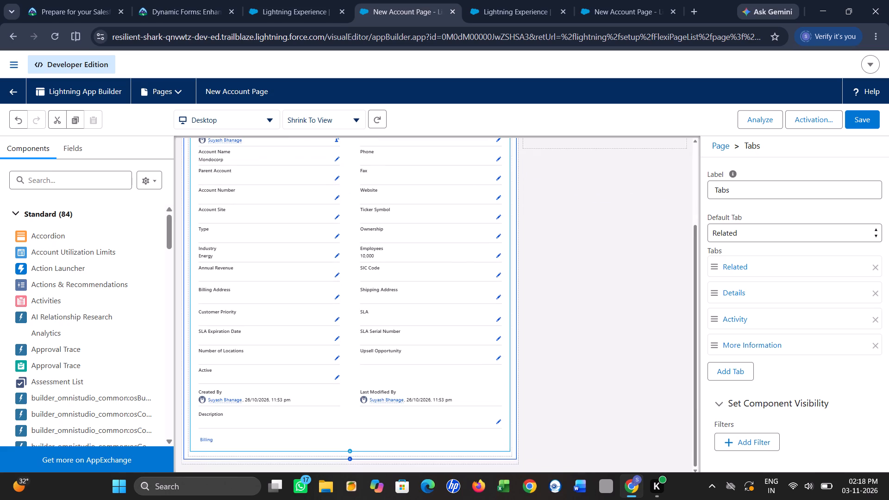
{"action": "scroll", "coordinate": [395, 420], "scroll_direction": "up", "scroll_amount": 4}
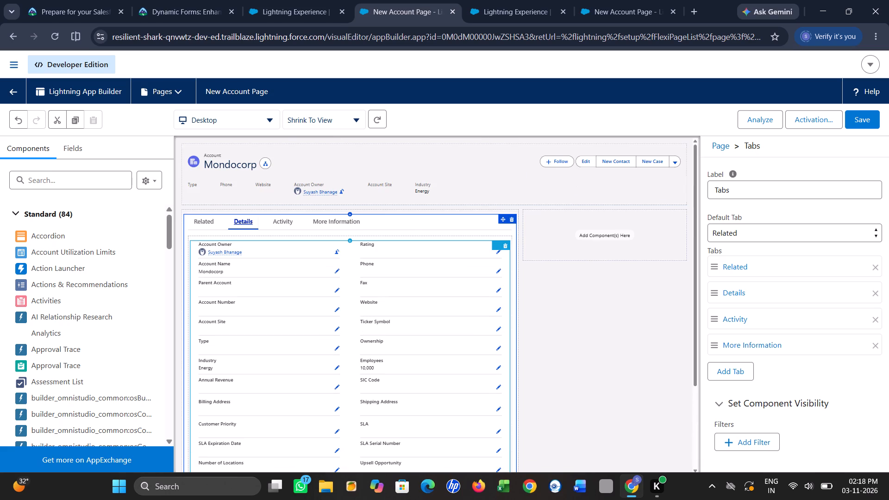
{"action": "scroll", "coordinate": [395, 420], "scroll_direction": "up", "scroll_amount": 3}
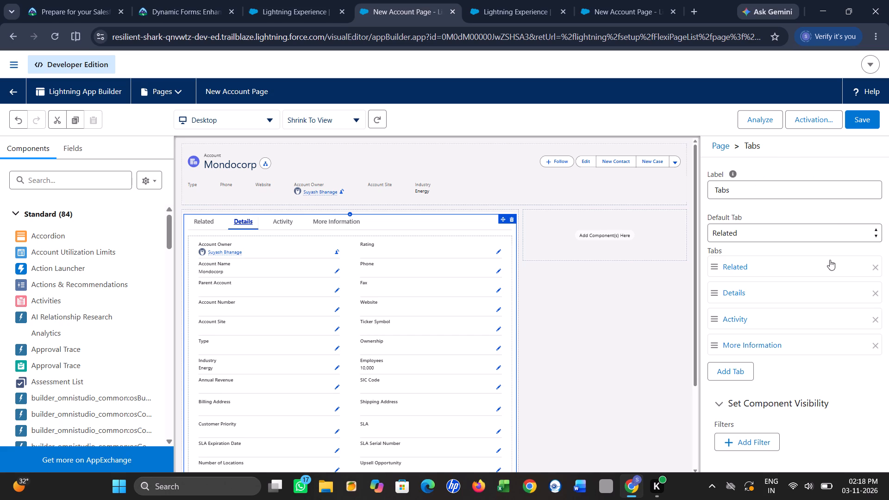
{"action": "scroll", "coordinate": [803, 349], "scroll_direction": "down", "scroll_amount": 2}
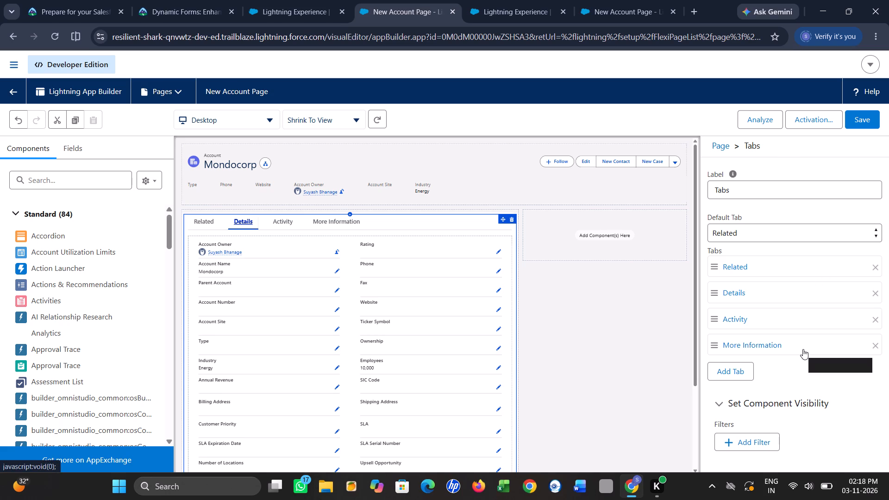
{"action": "left_click", "coordinate": [766, 268]}
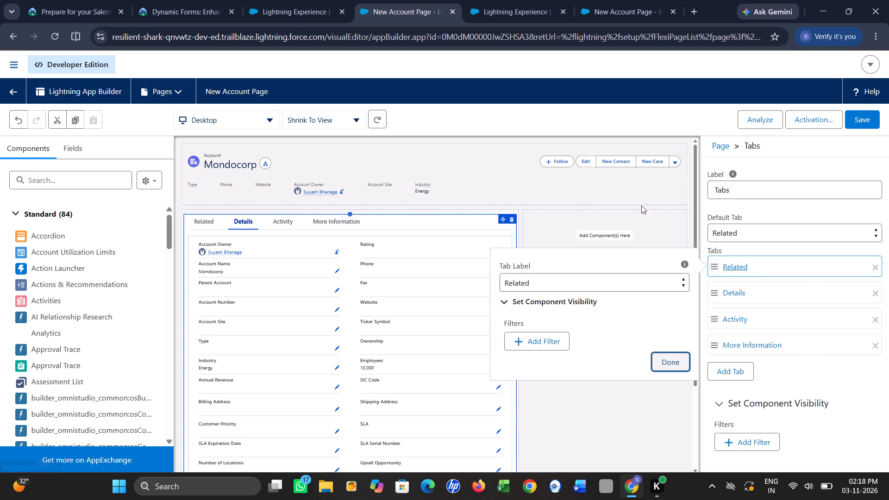
Select the Highlights Panel and examine its properties, including the Dynamic Actions upgrade and compact layout options.
{"action": "left_click", "coordinate": [623, 188]}
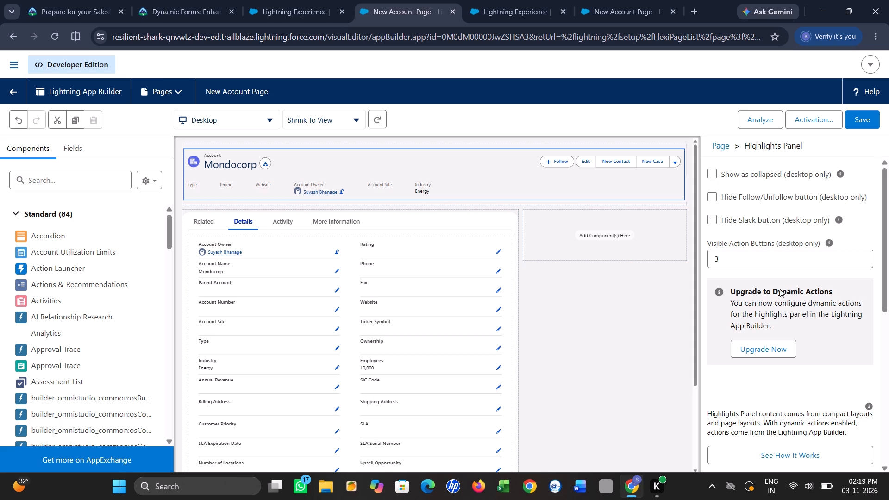
{"action": "scroll", "coordinate": [772, 343], "scroll_direction": "down", "scroll_amount": 2}
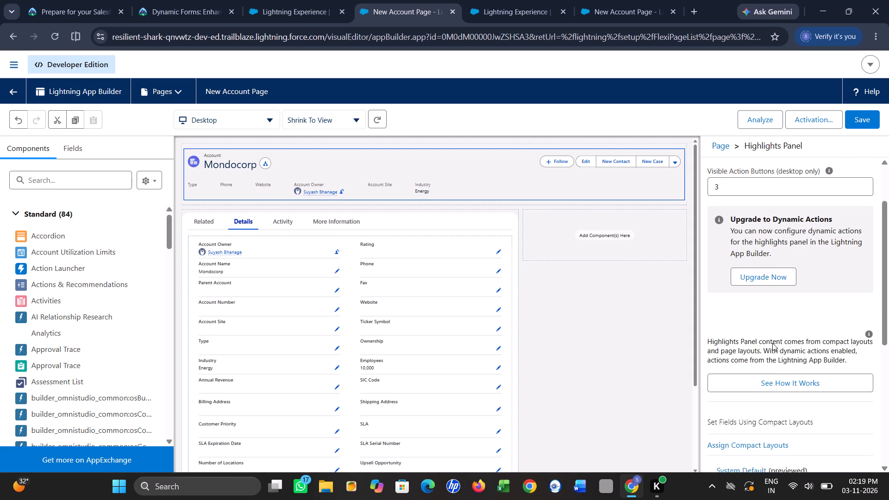
{"action": "scroll", "coordinate": [772, 343], "scroll_direction": "down", "scroll_amount": 1}
{"action": "scroll", "coordinate": [772, 343], "scroll_direction": "up", "scroll_amount": 1}
{"action": "left_click", "coordinate": [779, 377]}
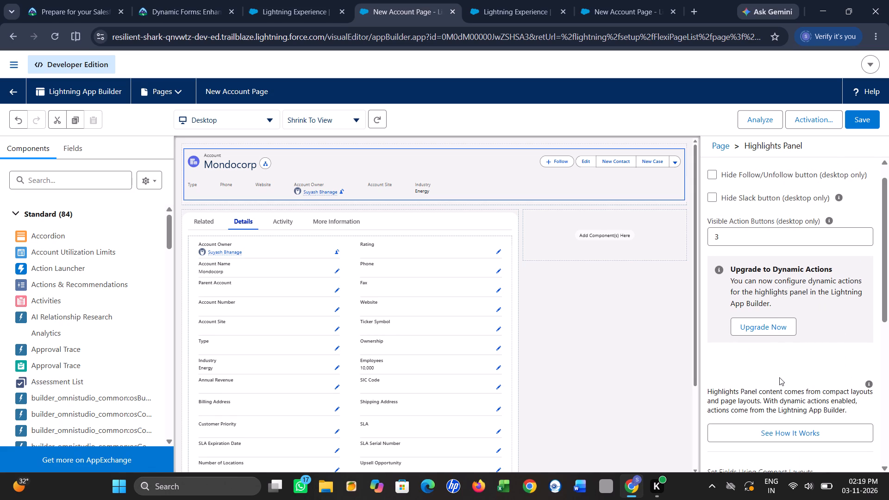
{"action": "scroll", "coordinate": [781, 256], "scroll_direction": "up", "scroll_amount": 2}
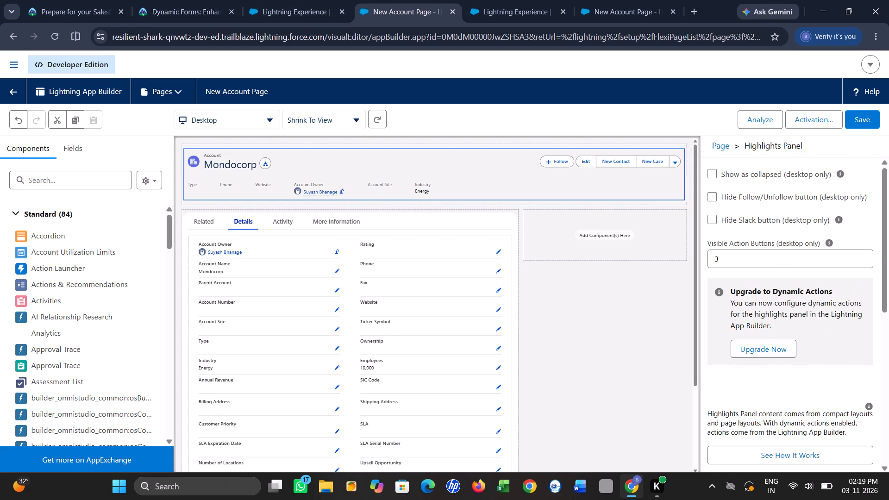
{"action": "scroll", "coordinate": [781, 256], "scroll_direction": "up", "scroll_amount": 1}
{"action": "left_click", "coordinate": [776, 387]}
{"action": "scroll", "coordinate": [743, 206], "scroll_direction": "up", "scroll_amount": 2}
{"action": "scroll", "coordinate": [743, 206], "scroll_direction": "down", "scroll_amount": 1}
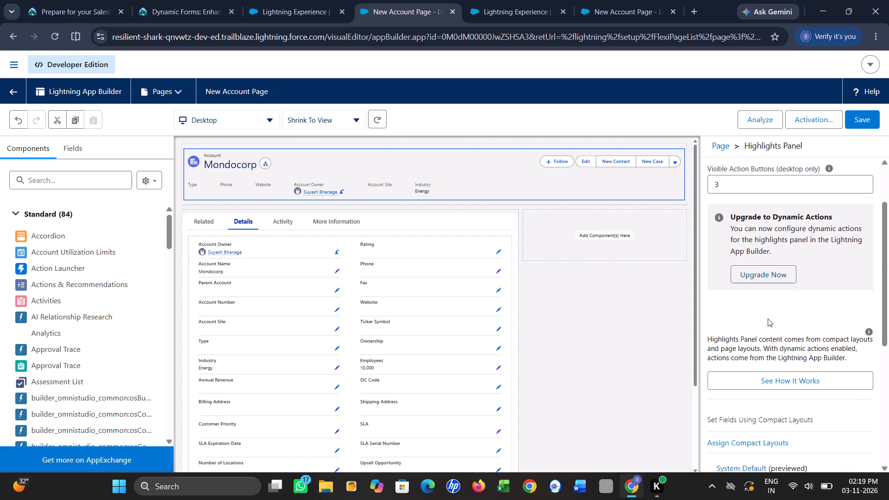
{"action": "left_click", "coordinate": [768, 319]}
{"action": "scroll", "coordinate": [783, 338], "scroll_direction": "down", "scroll_amount": 1}
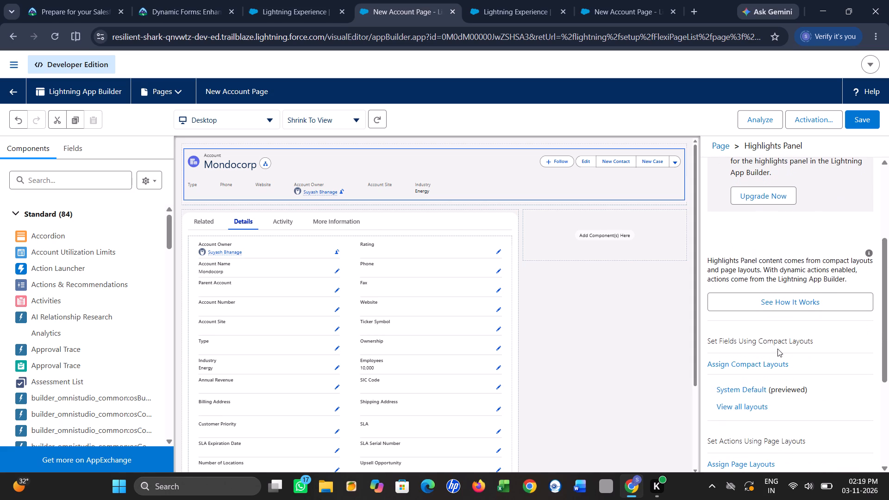
{"action": "scroll", "coordinate": [764, 314], "scroll_direction": "up", "scroll_amount": 3}
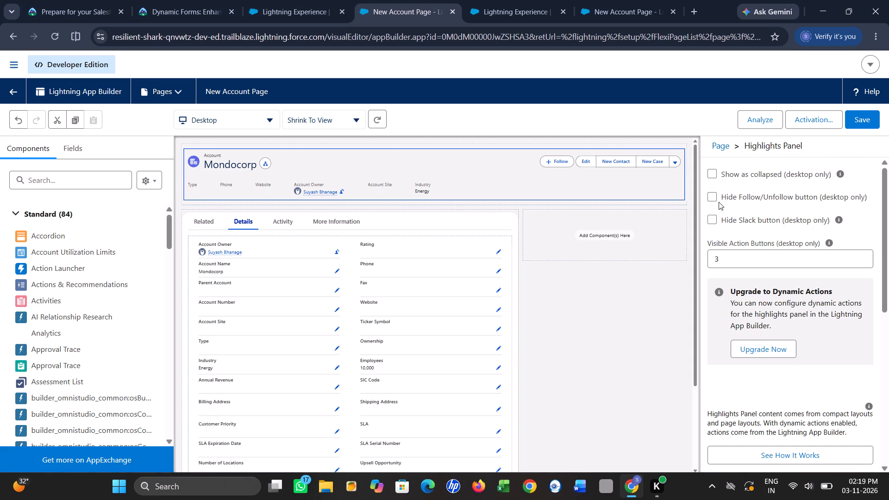
{"action": "left_click", "coordinate": [759, 148]}
{"action": "left_click", "coordinate": [756, 147]}
{"action": "scroll", "coordinate": [772, 207], "scroll_direction": "up", "scroll_amount": 3}
{"action": "left_click", "coordinate": [814, 383]}
Examine the Tabs component's settings, including the Details tab's custom label and its component visibility filters.
{"action": "left_click", "coordinate": [288, 222]}
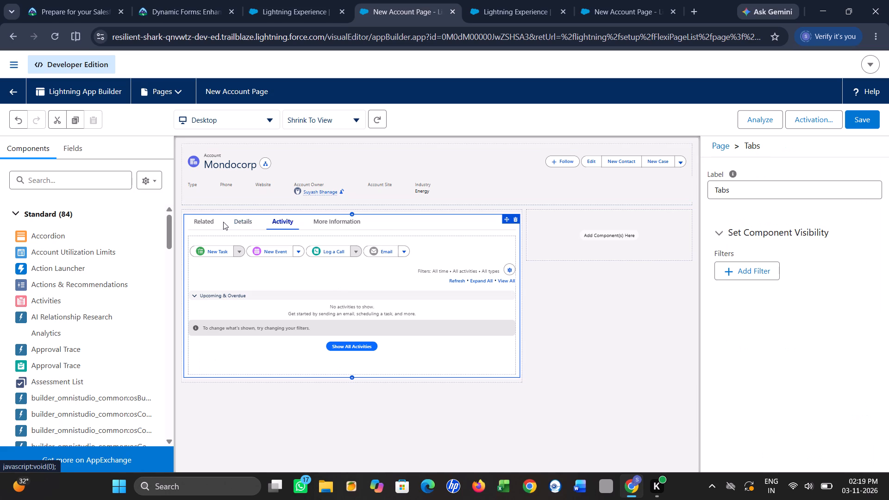
{"action": "left_click", "coordinate": [237, 220]}
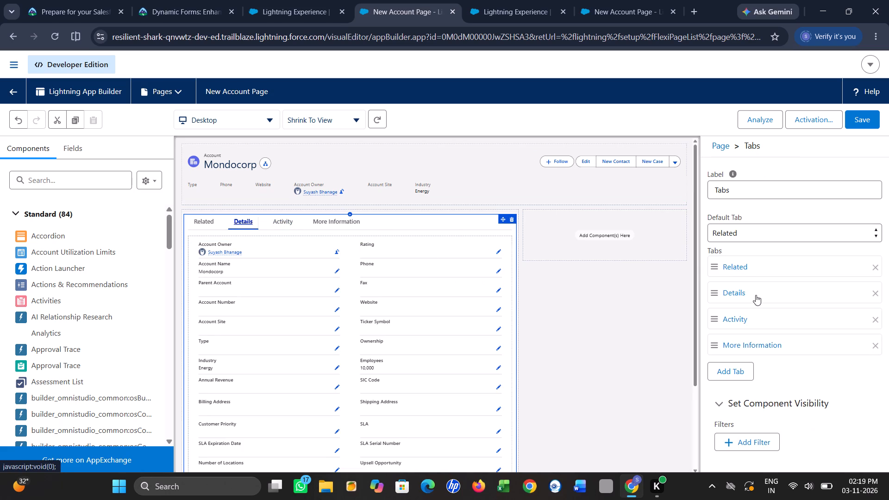
{"action": "scroll", "coordinate": [756, 295], "scroll_direction": "down", "scroll_amount": 1}
{"action": "left_click", "coordinate": [744, 266]}
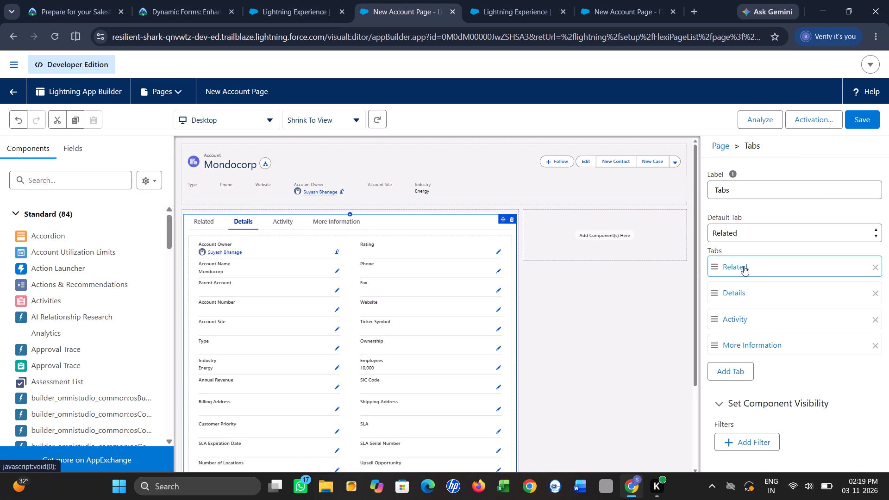
{"action": "left_click", "coordinate": [746, 292]}
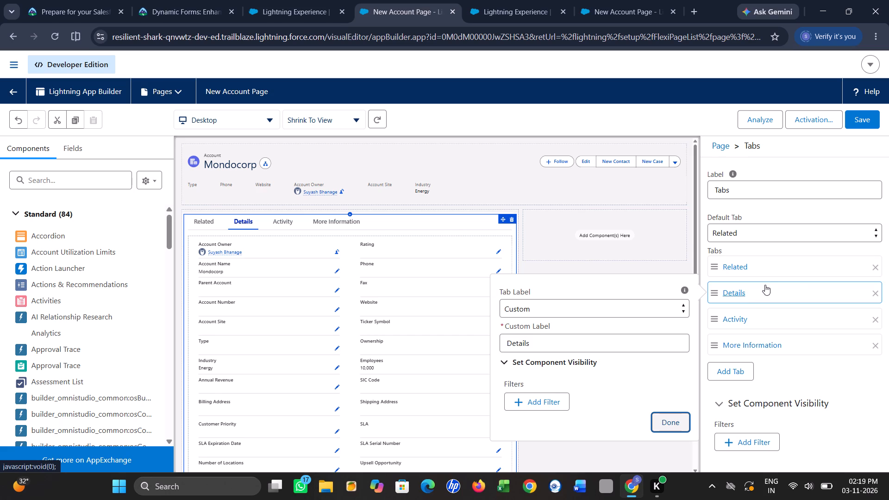
{"action": "left_click", "coordinate": [732, 291]}
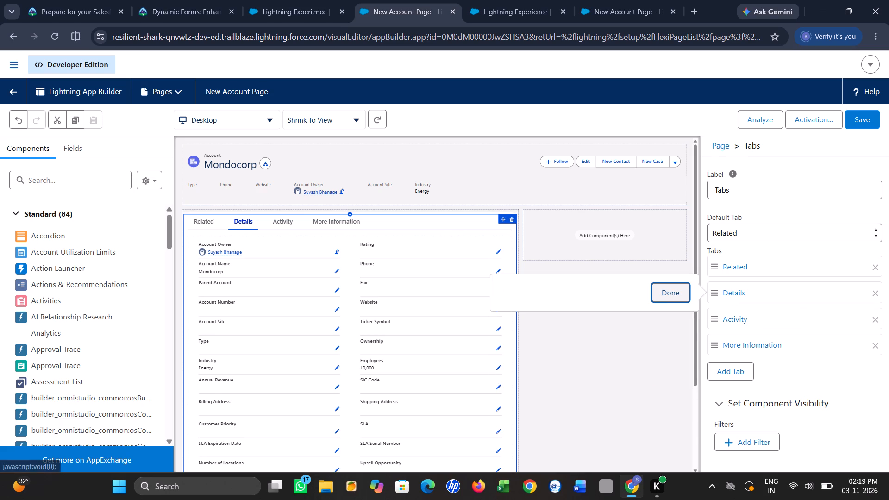
{"action": "left_click", "coordinate": [718, 292]}
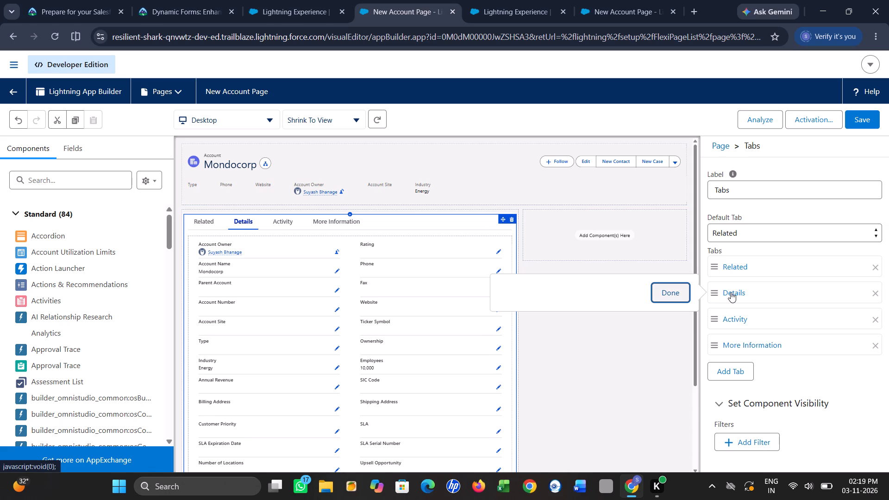
{"action": "scroll", "coordinate": [745, 293], "scroll_direction": "down", "scroll_amount": 1}
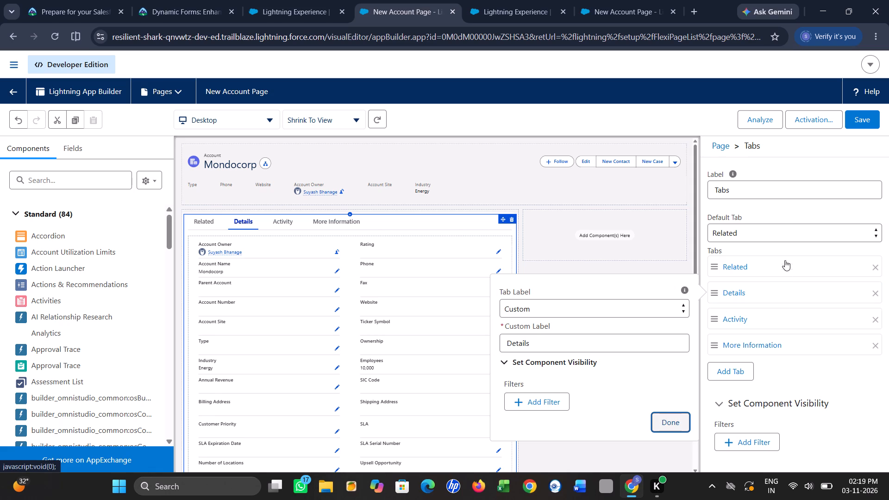
{"action": "scroll", "coordinate": [813, 257], "scroll_direction": "down", "scroll_amount": 2}
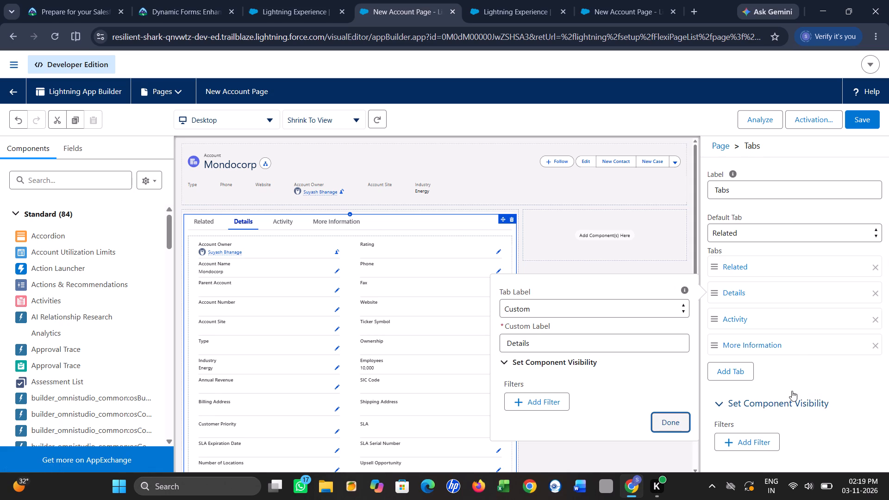
{"action": "scroll", "coordinate": [783, 385], "scroll_direction": "down", "scroll_amount": 1}
{"action": "left_click", "coordinate": [761, 405]}
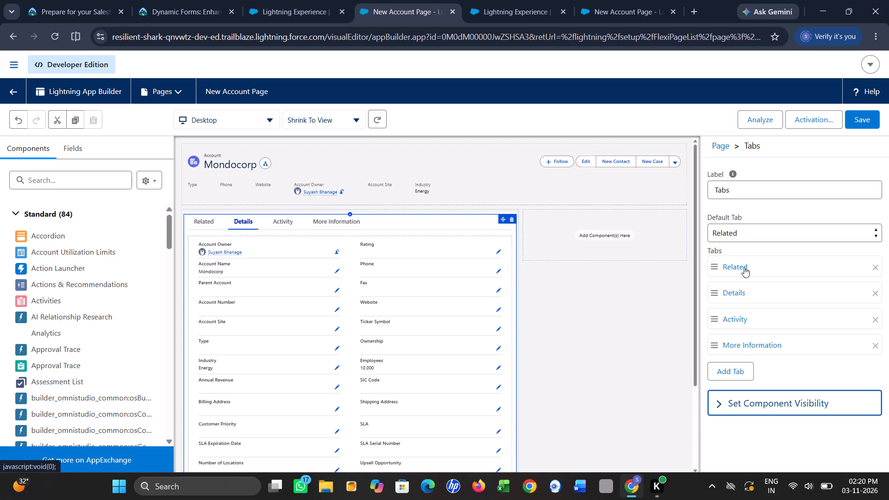
{"action": "left_click", "coordinate": [738, 289]}
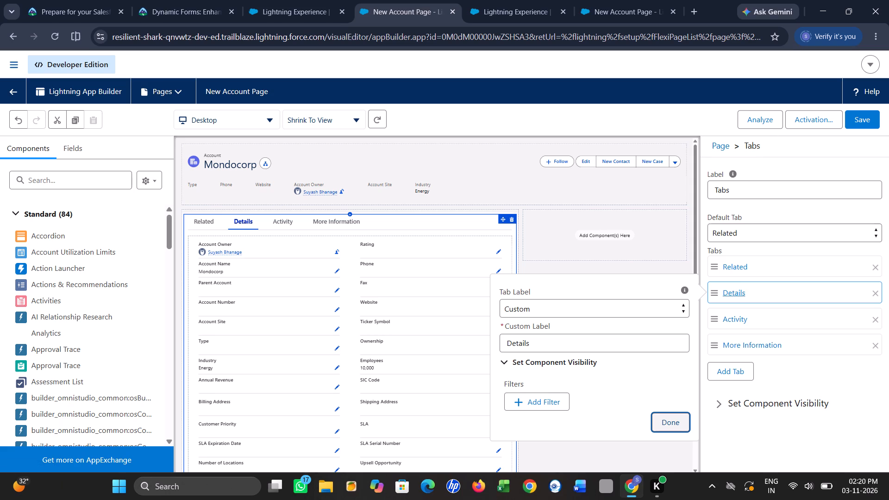
{"action": "left_click", "coordinate": [748, 146]}
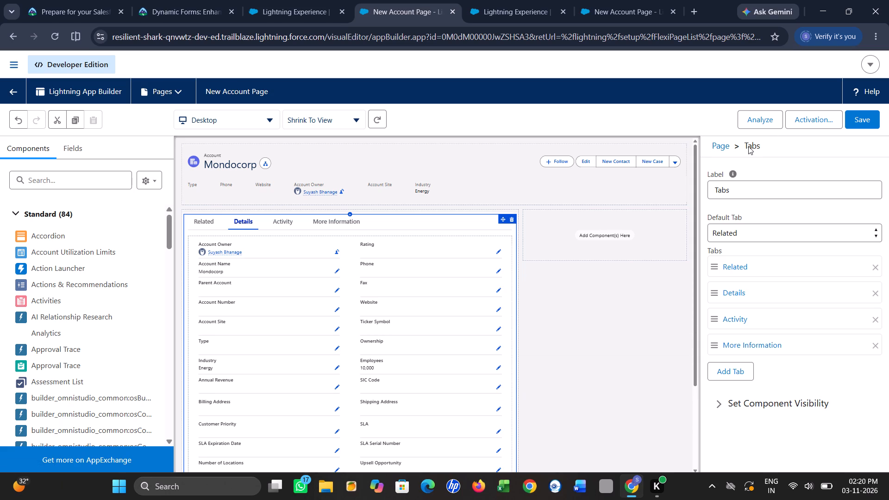
{"action": "left_click", "coordinate": [748, 146]}
Compare the label and visibility settings of the Related, Details and More Information tabs, and recheck the Tabs component's visibility section.
{"action": "left_click", "coordinate": [209, 226]}
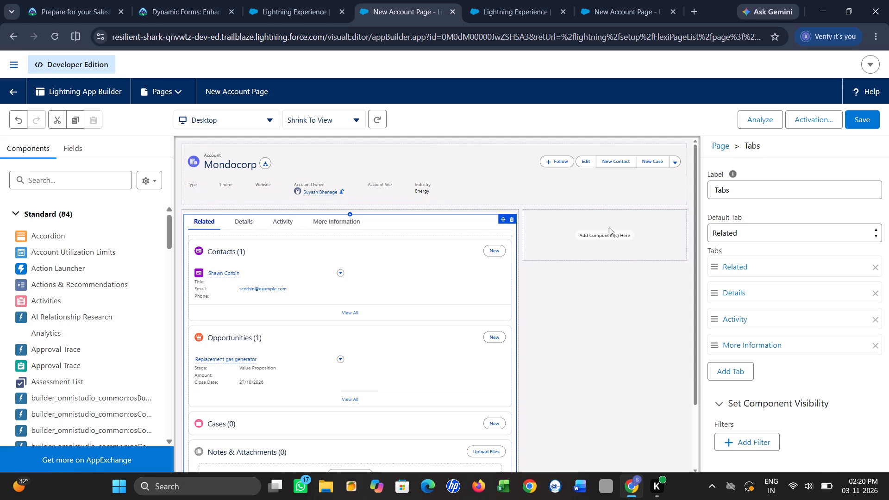
{"action": "left_click", "coordinate": [738, 271]}
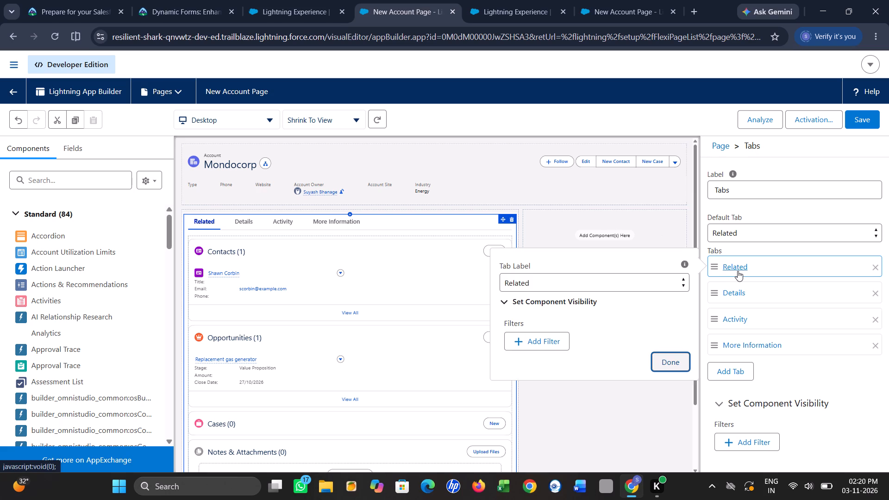
{"action": "left_click", "coordinate": [742, 281]}
{"action": "left_click", "coordinate": [740, 287]}
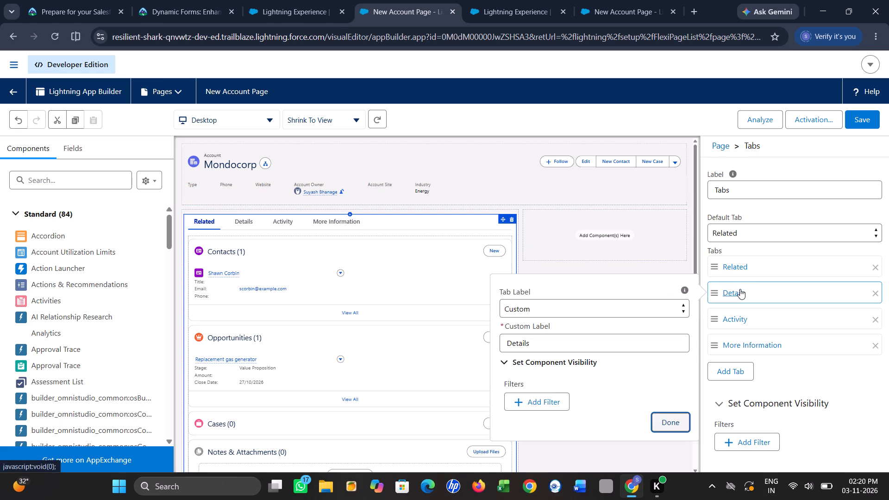
{"action": "left_click", "coordinate": [740, 289]}
{"action": "left_click", "coordinate": [757, 342]}
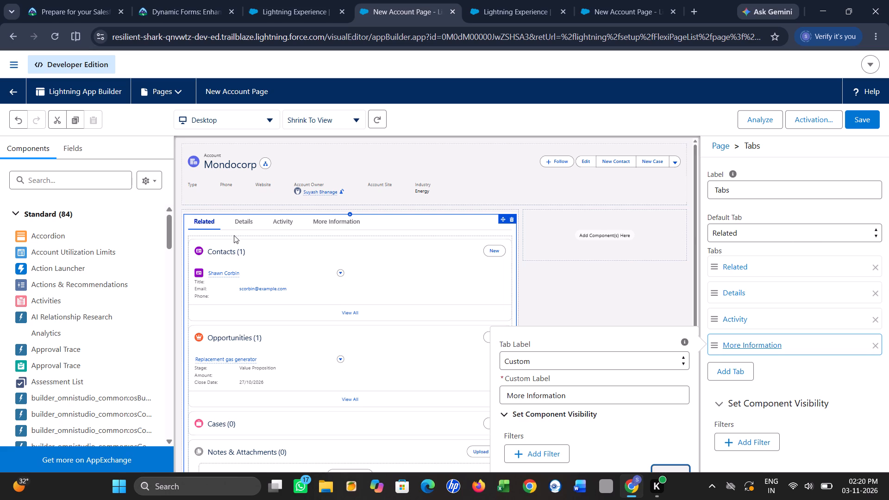
{"action": "left_click", "coordinate": [241, 223]}
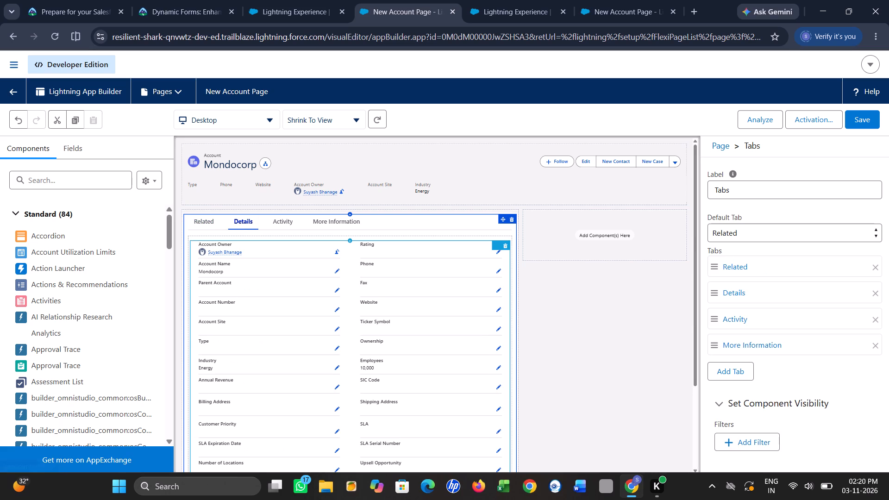
{"action": "left_click", "coordinate": [742, 266]}
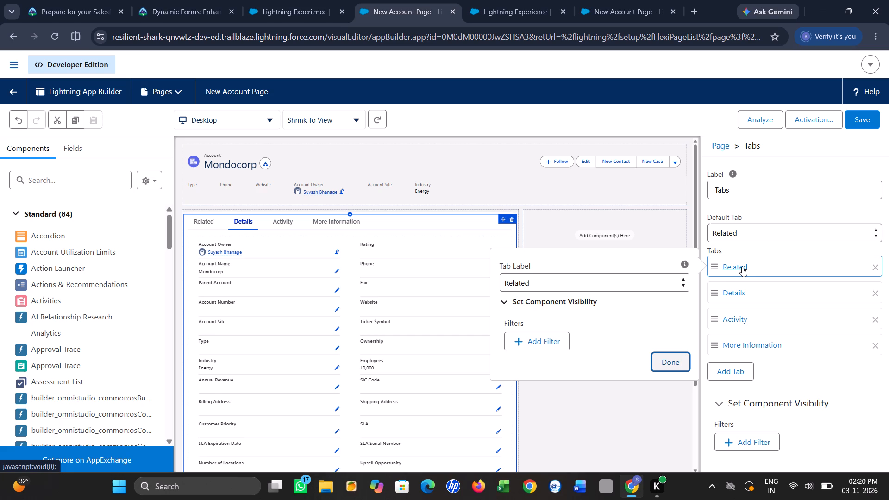
{"action": "left_click", "coordinate": [597, 395]}
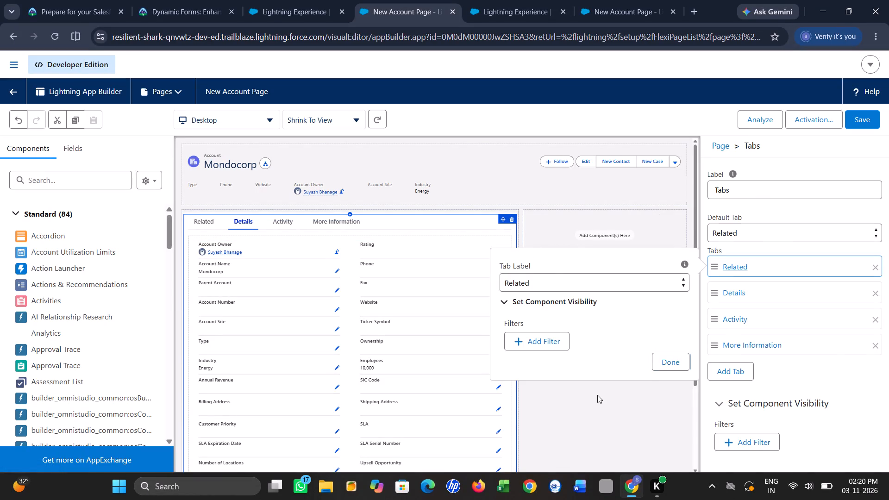
{"action": "left_click", "coordinate": [433, 228]}
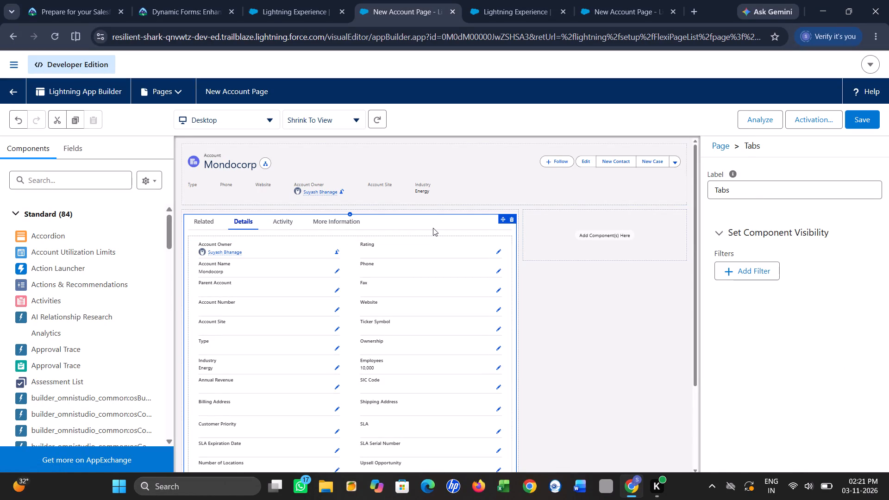
{"action": "left_click", "coordinate": [403, 220]}
{"action": "left_click", "coordinate": [748, 226]}
{"action": "left_click", "coordinate": [748, 226]}
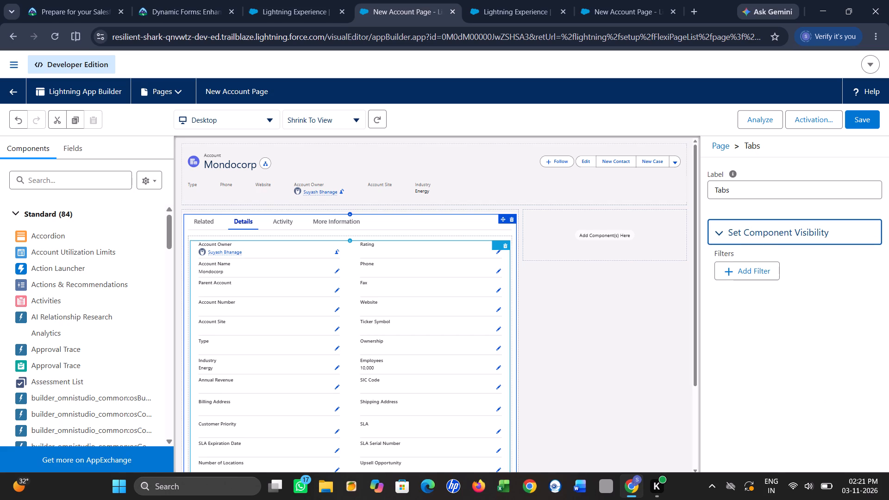
Upgrade the Record Detail component in the Details tab to Dynamic Forms, using Account Layout as the source.
{"action": "left_click", "coordinate": [435, 275]}
{"action": "left_click", "coordinate": [435, 275]}
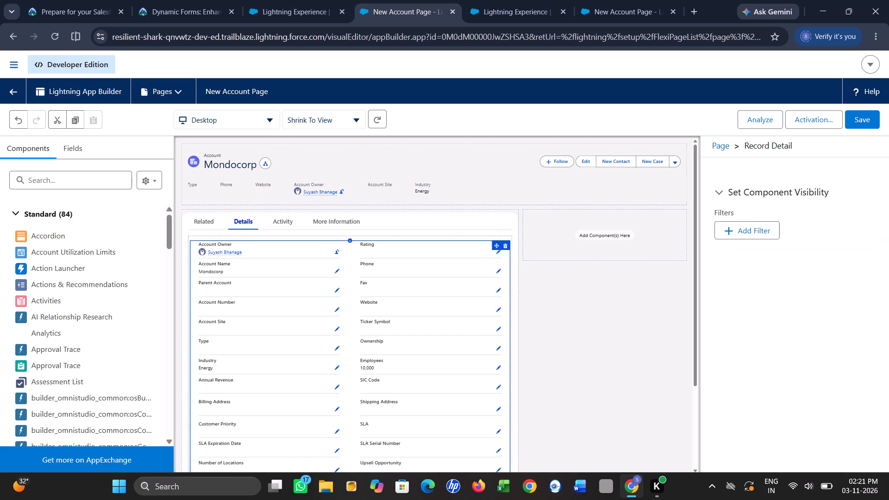
{"action": "left_click", "coordinate": [435, 275]}
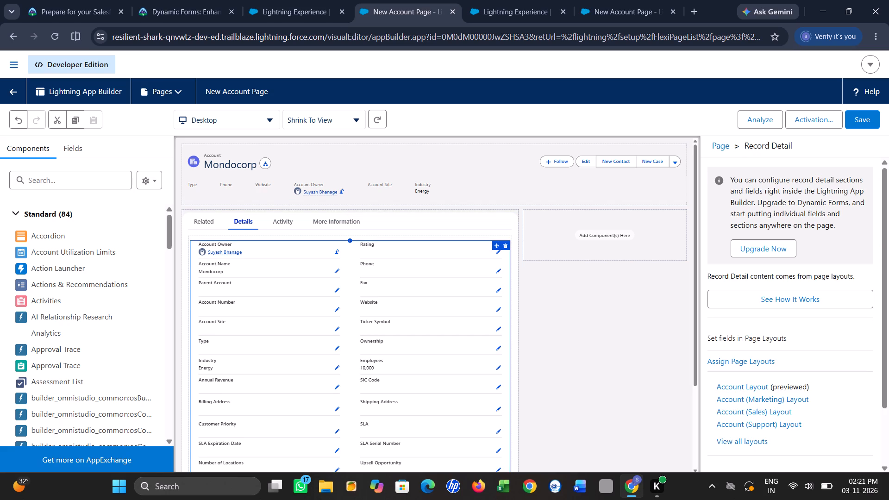
{"action": "left_click", "coordinate": [759, 250]}
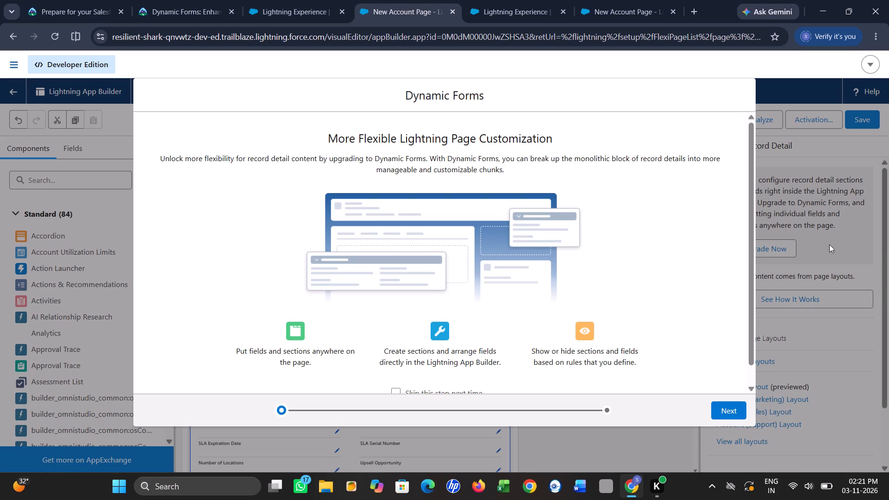
{"action": "left_click", "coordinate": [717, 412]}
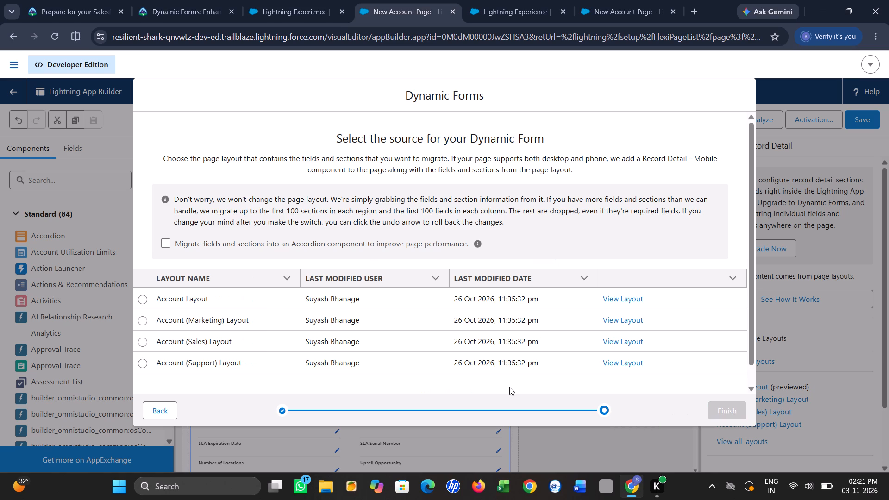
{"action": "left_click", "coordinate": [141, 300]}
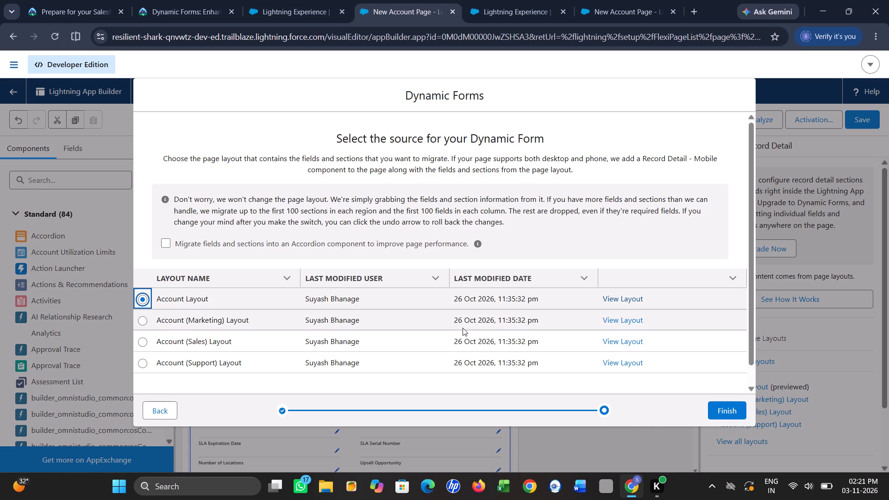
{"action": "left_click", "coordinate": [720, 410]}
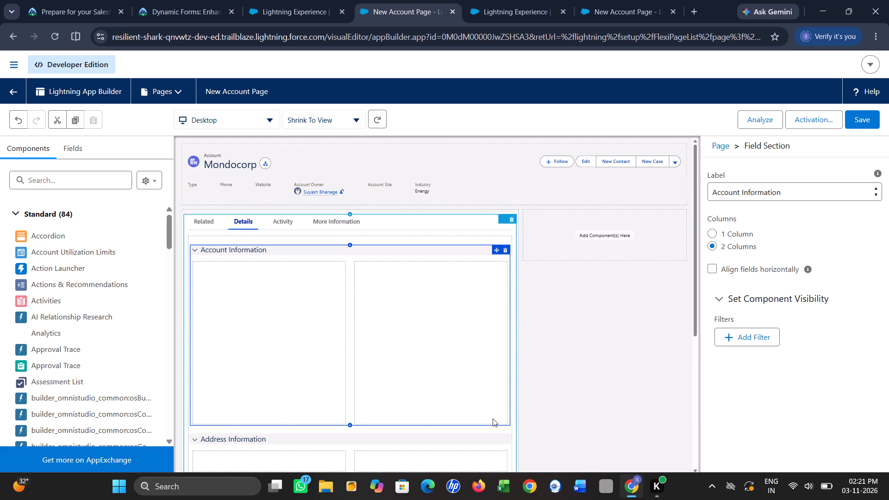
Move the Additional Information field section from the Details tab into the More Information tab.
{"action": "scroll", "coordinate": [484, 410], "scroll_direction": "down", "scroll_amount": 2}
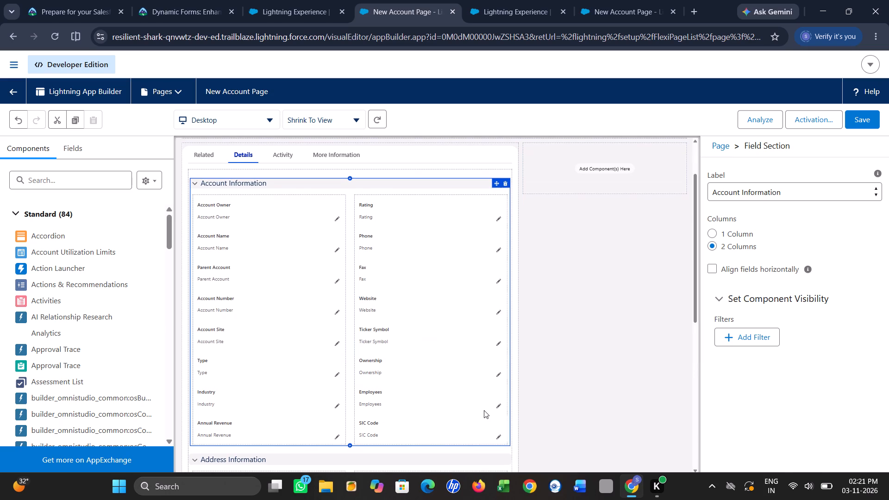
{"action": "scroll", "coordinate": [384, 364], "scroll_direction": "up", "scroll_amount": 1}
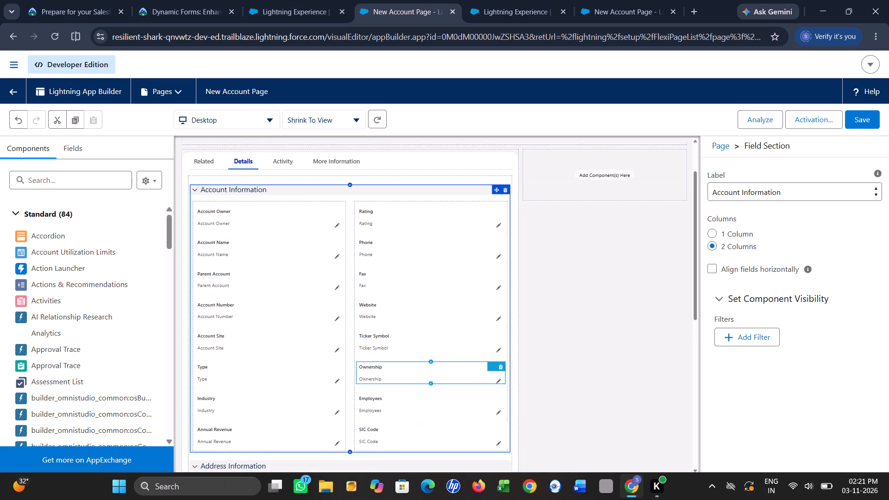
{"action": "scroll", "coordinate": [384, 364], "scroll_direction": "up", "scroll_amount": 1}
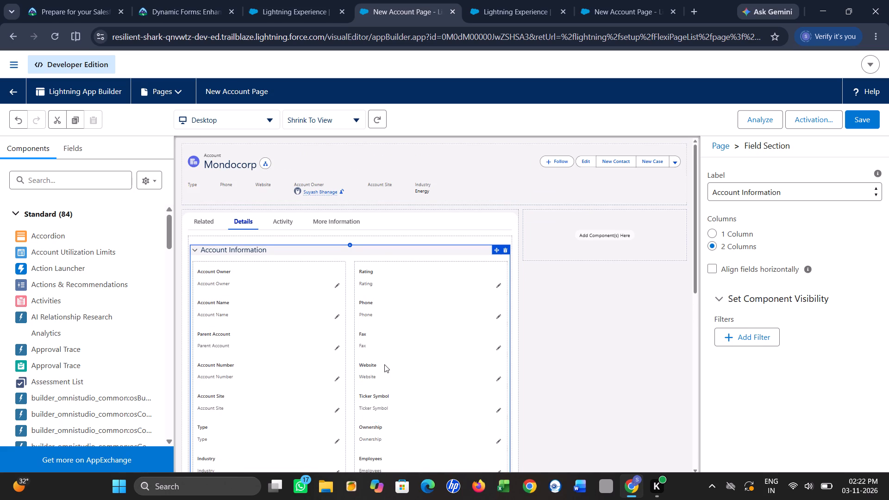
{"action": "scroll", "coordinate": [297, 413], "scroll_direction": "down", "scroll_amount": 6}
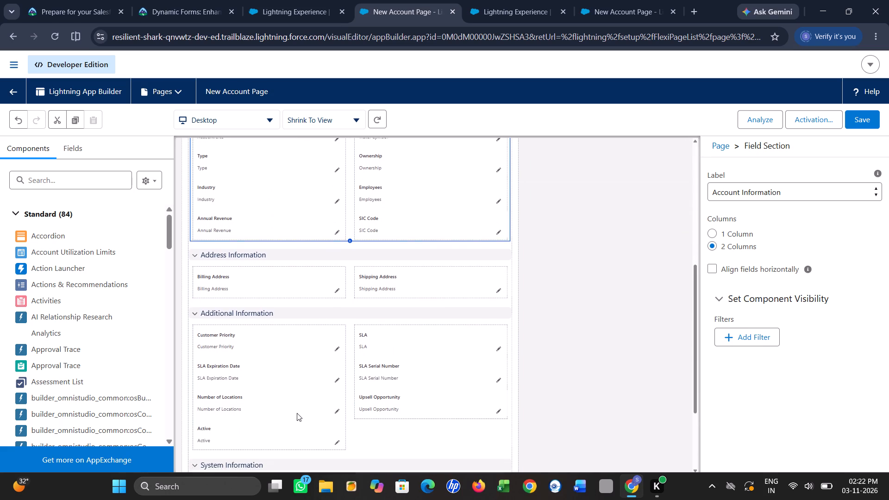
{"action": "scroll", "coordinate": [297, 413], "scroll_direction": "down", "scroll_amount": 1}
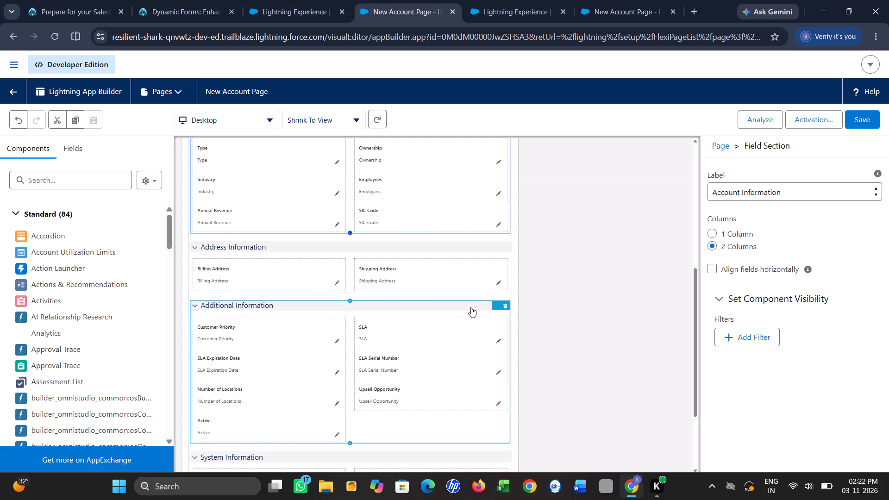
{"action": "left_click_drag", "start_coordinate": [496, 306], "coordinate": [454, 205]}
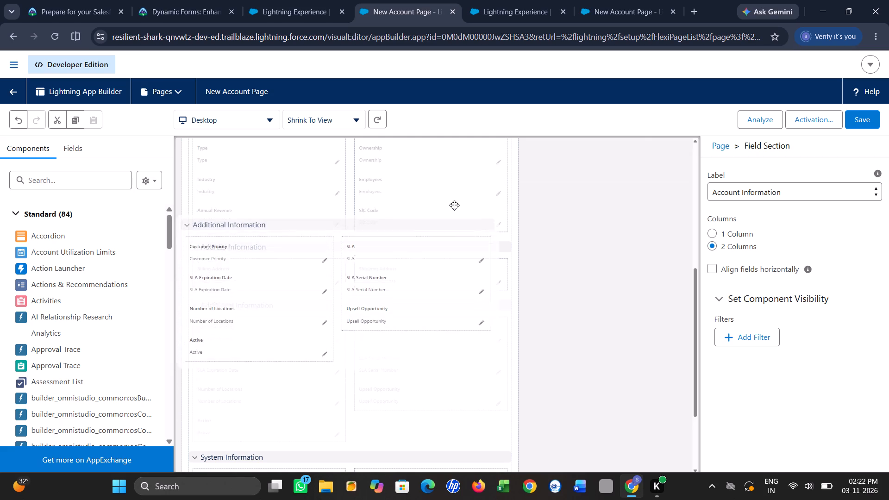
{"action": "left_click_drag", "start_coordinate": [454, 205], "coordinate": [419, 169]}
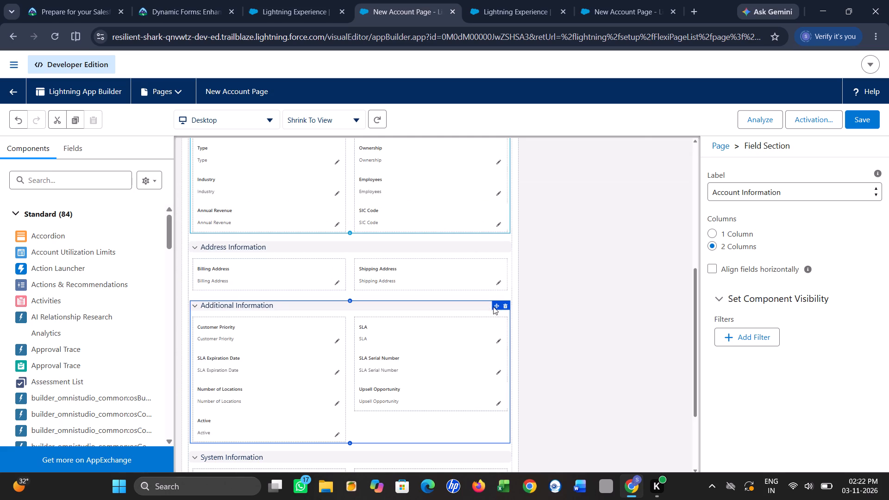
{"action": "left_click_drag", "start_coordinate": [496, 306], "coordinate": [496, 303]}
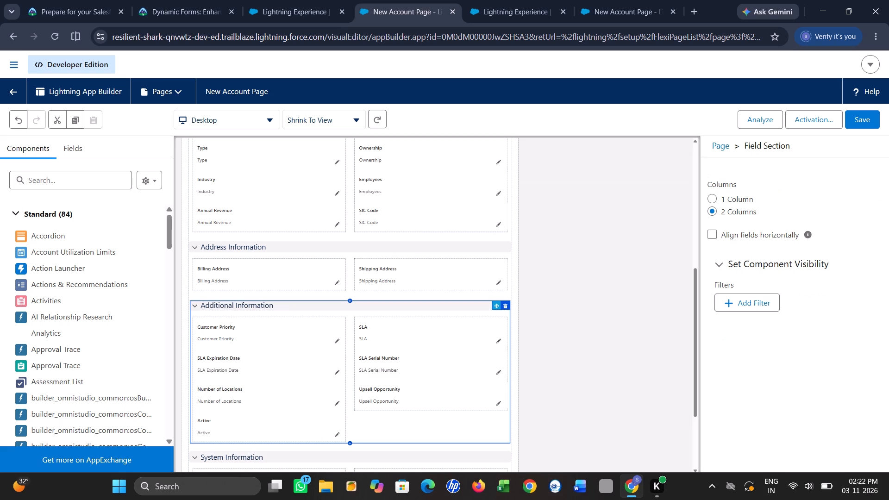
{"action": "left_click_drag", "start_coordinate": [496, 303], "coordinate": [499, 167]}
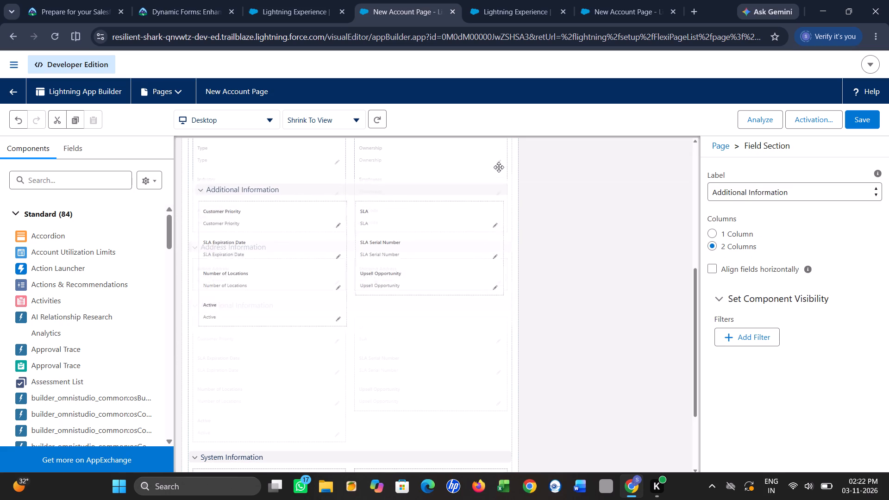
{"action": "left_click_drag", "start_coordinate": [499, 167], "coordinate": [410, 236]}
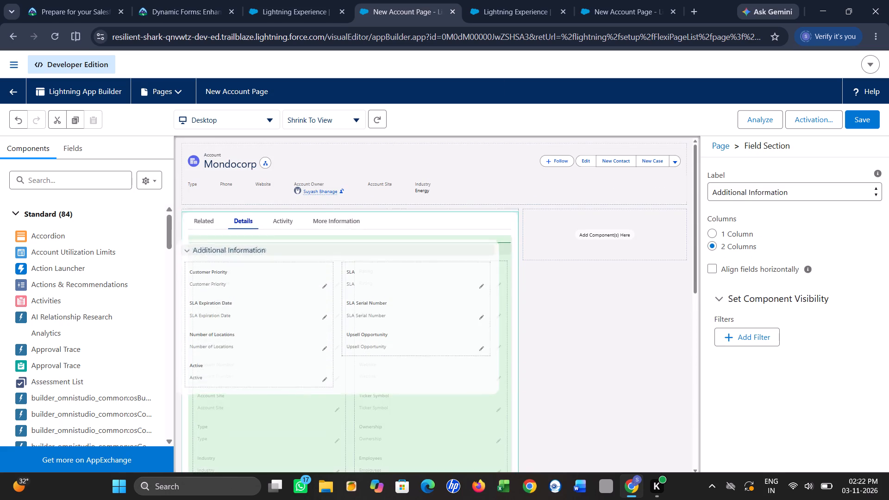
{"action": "left_click_drag", "start_coordinate": [410, 236], "coordinate": [350, 226]}
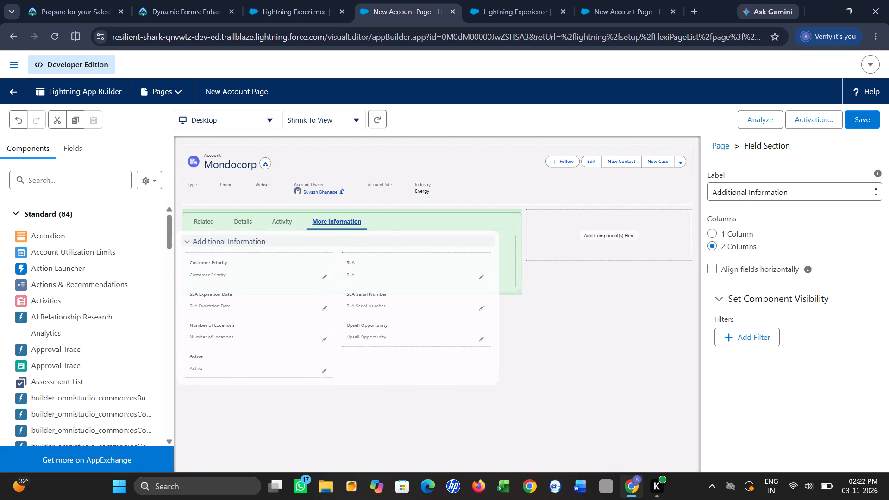
{"action": "left_click_drag", "start_coordinate": [350, 226], "coordinate": [344, 231]}
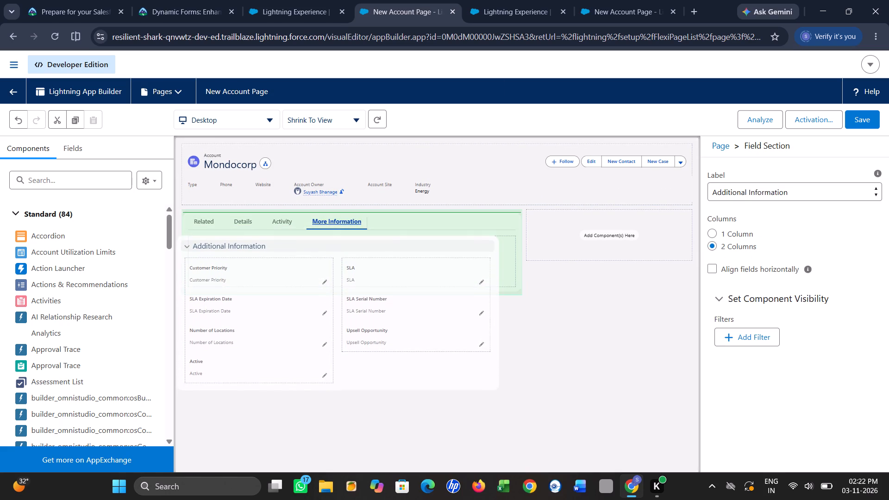
{"action": "left_click_drag", "start_coordinate": [344, 231], "coordinate": [331, 239]}
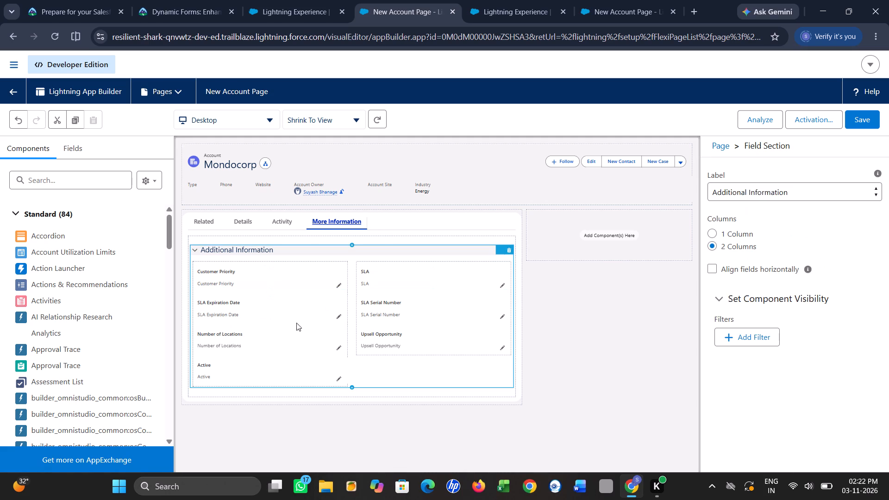
Move the System Information field section out of the Details tab, placing it directly above the Tabs component.
{"action": "left_click", "coordinate": [241, 216]}
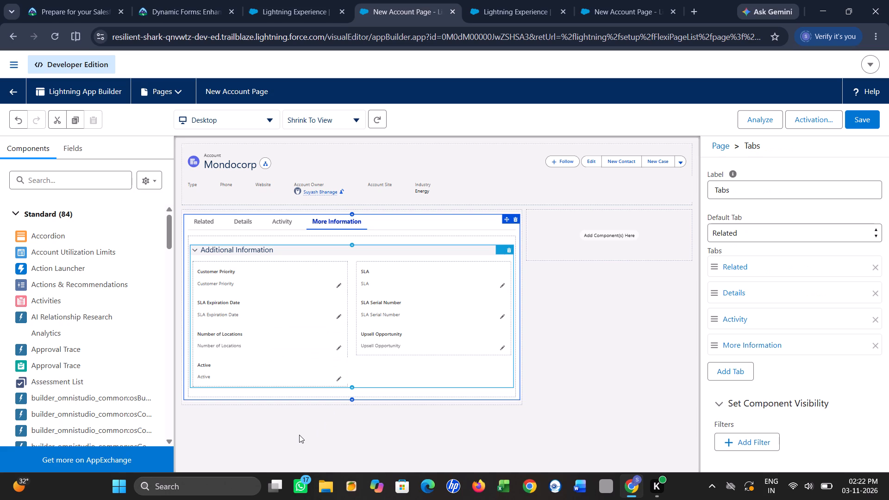
{"action": "left_click", "coordinate": [246, 228]}
{"action": "scroll", "coordinate": [297, 313], "scroll_direction": "down", "scroll_amount": 3}
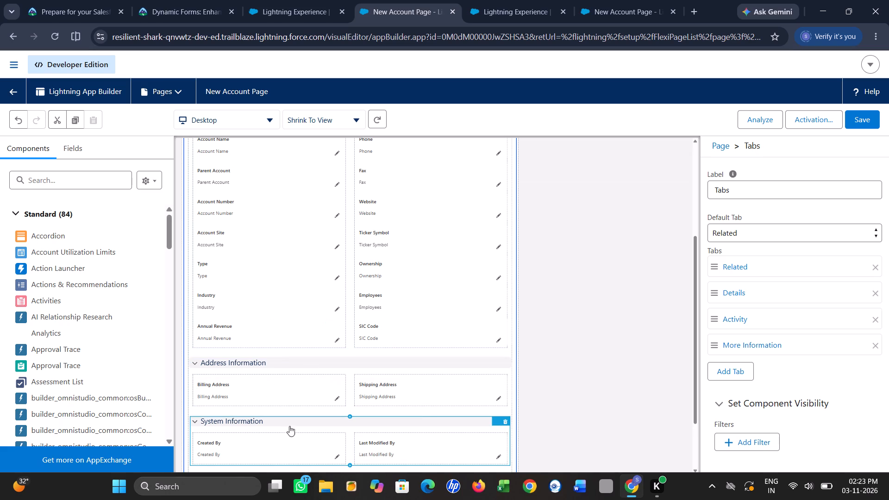
{"action": "left_click_drag", "start_coordinate": [496, 420], "coordinate": [461, 429]}
{"action": "left_click_drag", "start_coordinate": [496, 422], "coordinate": [477, 337]}
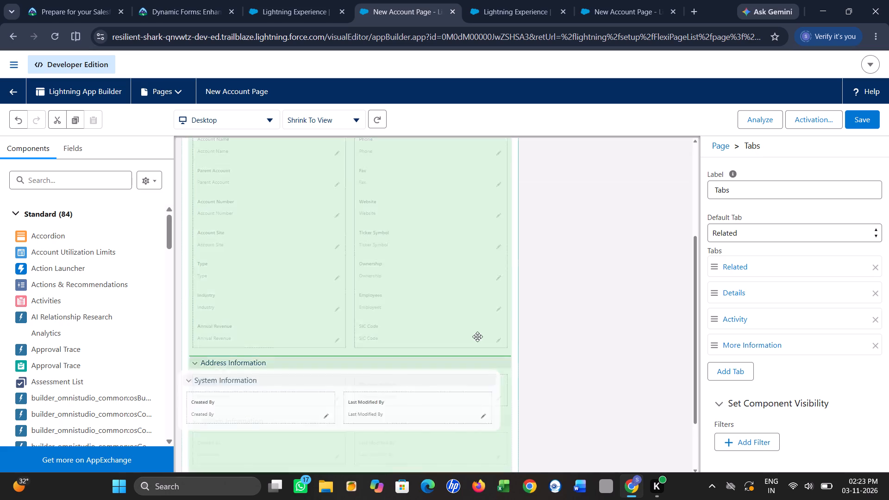
{"action": "left_click_drag", "start_coordinate": [477, 337], "coordinate": [449, 101]}
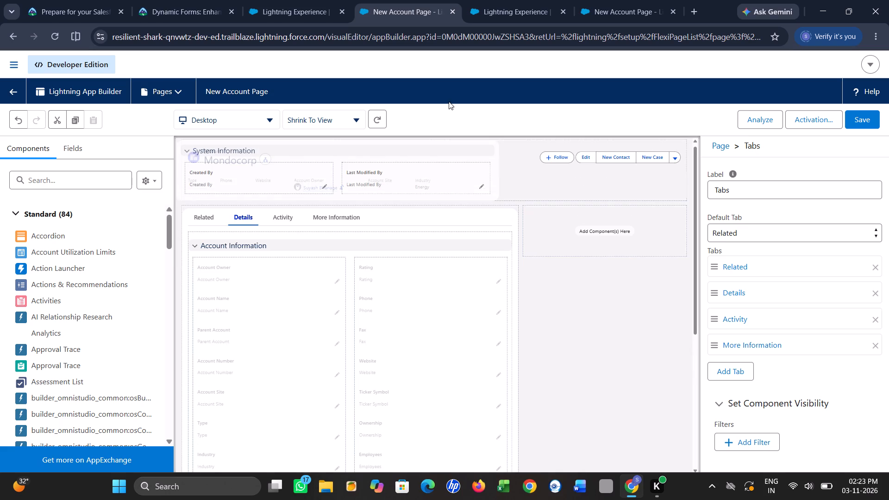
{"action": "left_click_drag", "start_coordinate": [449, 101], "coordinate": [346, 224]}
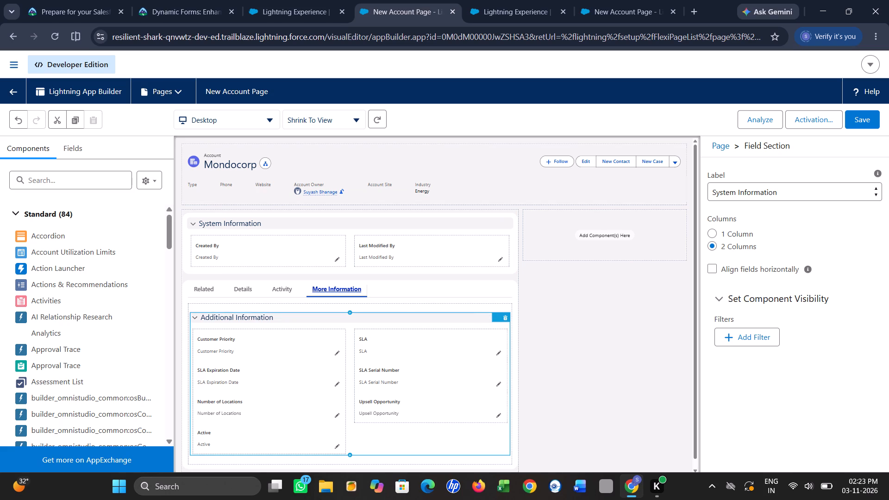
Move the Additional Information field section out of the More Information tab, placing it above the System Information section.
{"action": "left_click_drag", "start_coordinate": [496, 319], "coordinate": [499, 219]}
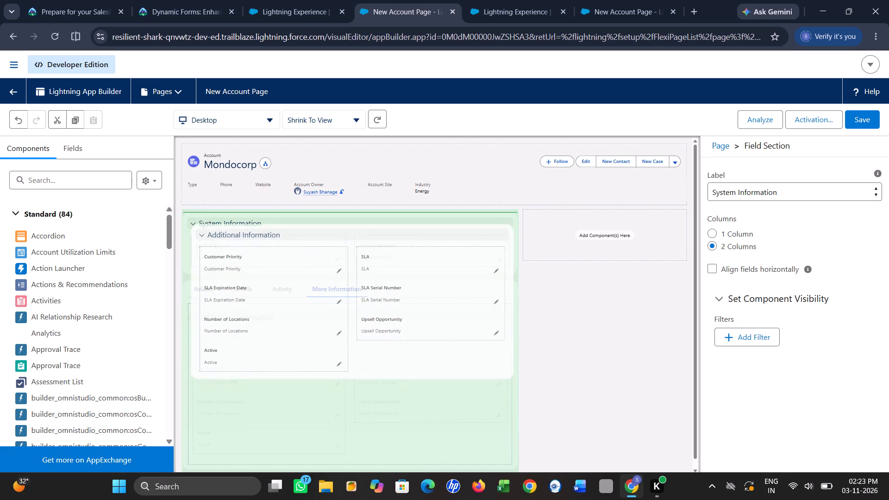
{"action": "left_click_drag", "start_coordinate": [499, 219], "coordinate": [488, 230]}
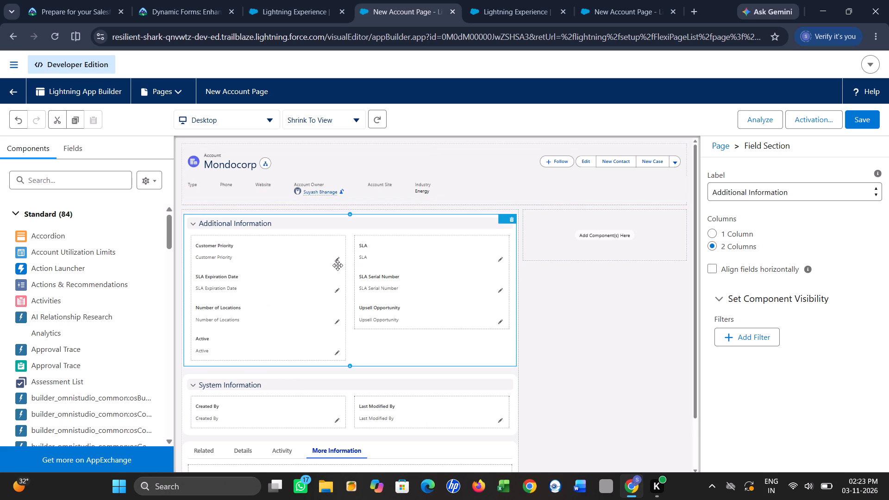
{"action": "scroll", "coordinate": [338, 265], "scroll_direction": "up", "scroll_amount": 3}
{"action": "left_click_drag", "start_coordinate": [432, 330], "coordinate": [341, 348]}
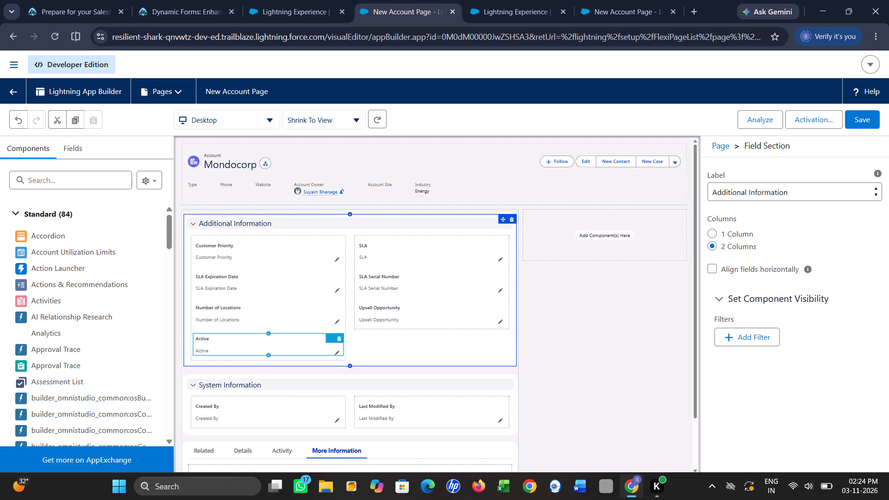
Move the Description Information field section out of the Details tab, placing it between the System Information section and the Tabs component.
{"action": "scroll", "coordinate": [341, 348], "scroll_direction": "down", "scroll_amount": 2}
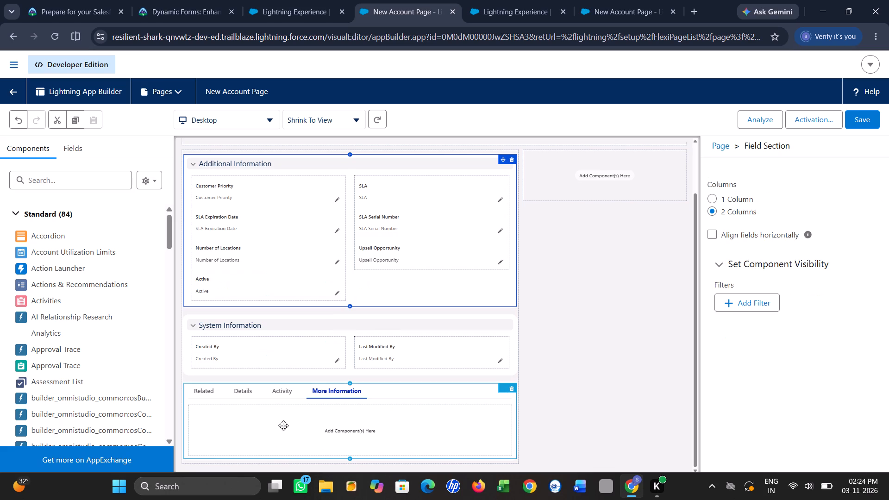
{"action": "left_click", "coordinate": [244, 394]}
{"action": "scroll", "coordinate": [244, 394], "scroll_direction": "down", "scroll_amount": 3}
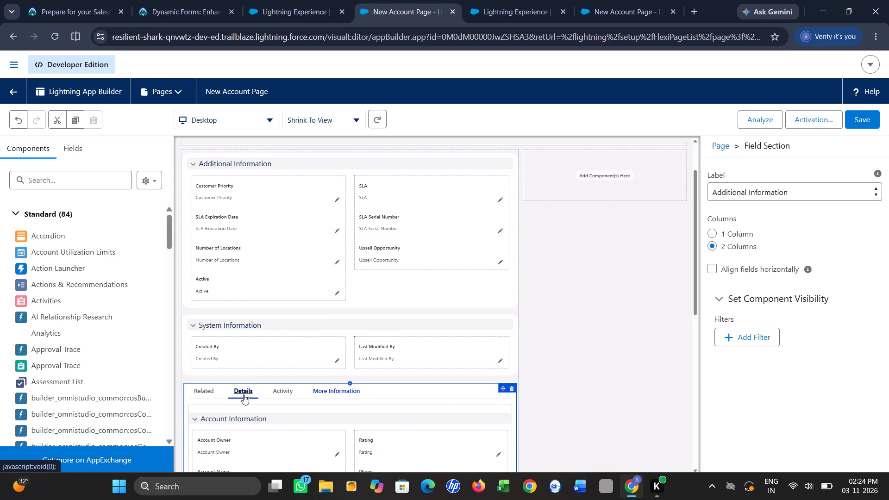
{"action": "scroll", "coordinate": [244, 394], "scroll_direction": "down", "scroll_amount": 1}
{"action": "scroll", "coordinate": [351, 406], "scroll_direction": "down", "scroll_amount": 2}
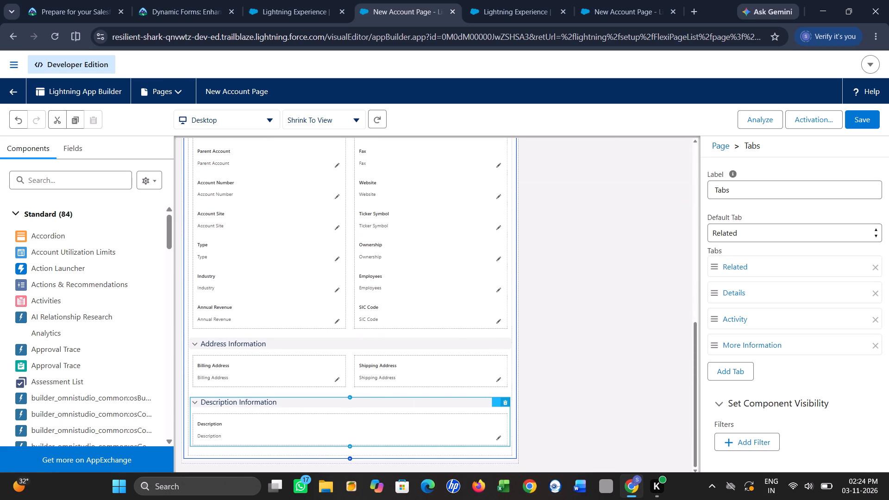
{"action": "left_click_drag", "start_coordinate": [495, 405], "coordinate": [483, 149]}
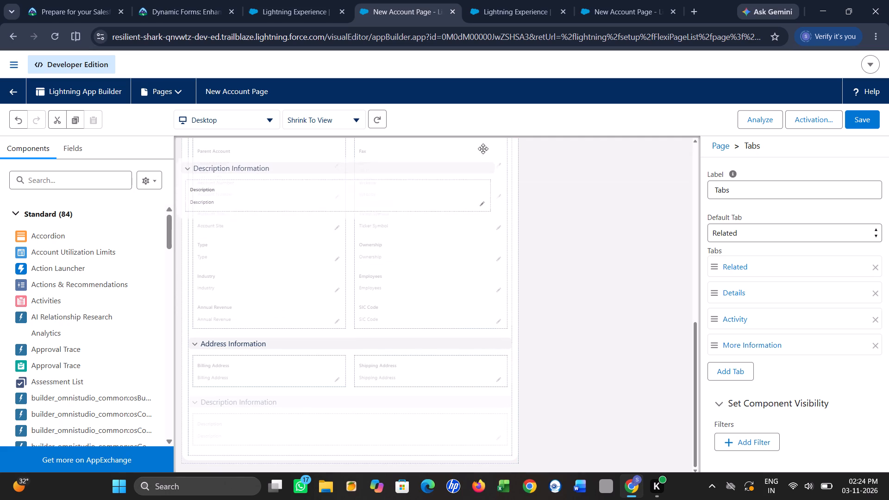
{"action": "left_click_drag", "start_coordinate": [483, 149], "coordinate": [386, 328]}
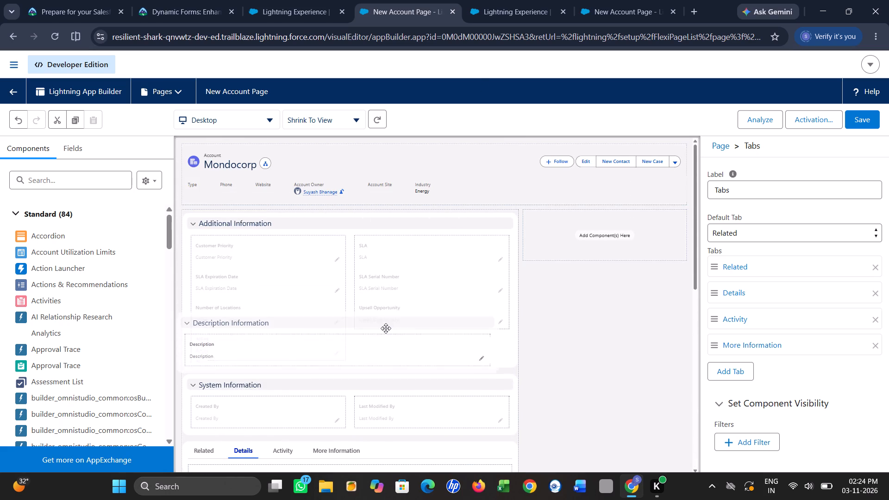
{"action": "left_click_drag", "start_coordinate": [386, 328], "coordinate": [418, 447]}
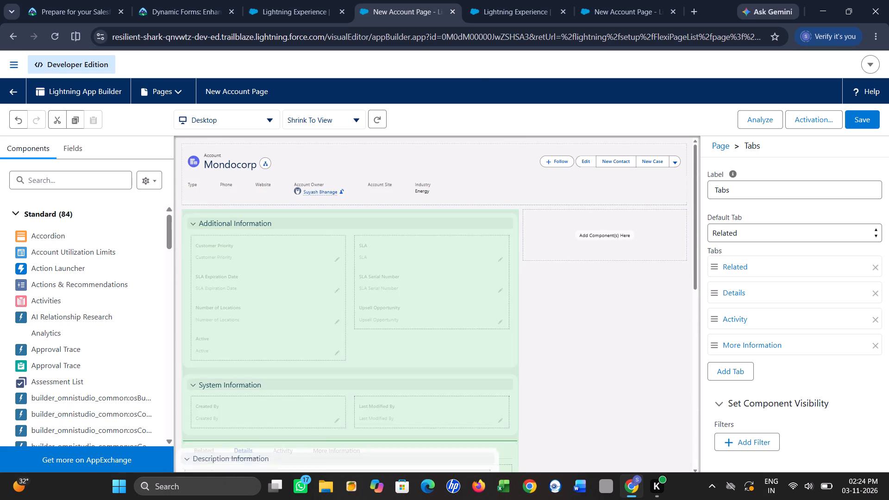
{"action": "left_click_drag", "start_coordinate": [418, 447], "coordinate": [342, 279]}
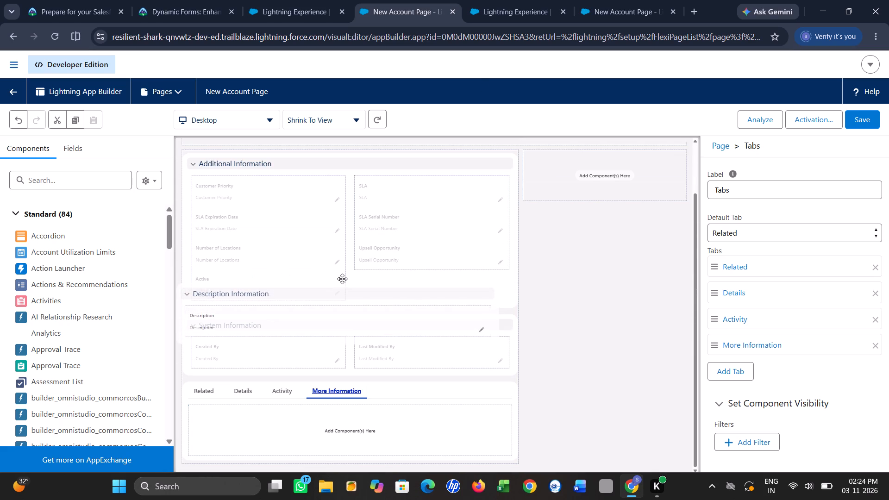
{"action": "left_click_drag", "start_coordinate": [342, 279], "coordinate": [357, 337]}
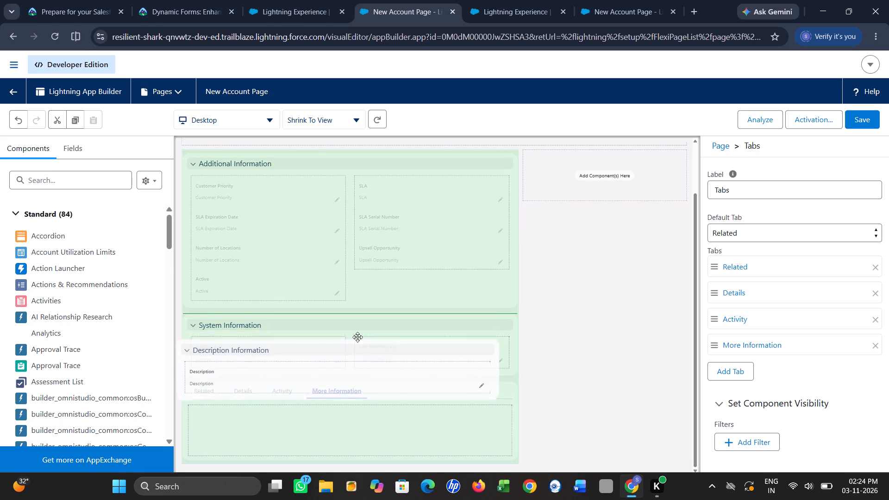
{"action": "left_click_drag", "start_coordinate": [357, 337], "coordinate": [366, 373]}
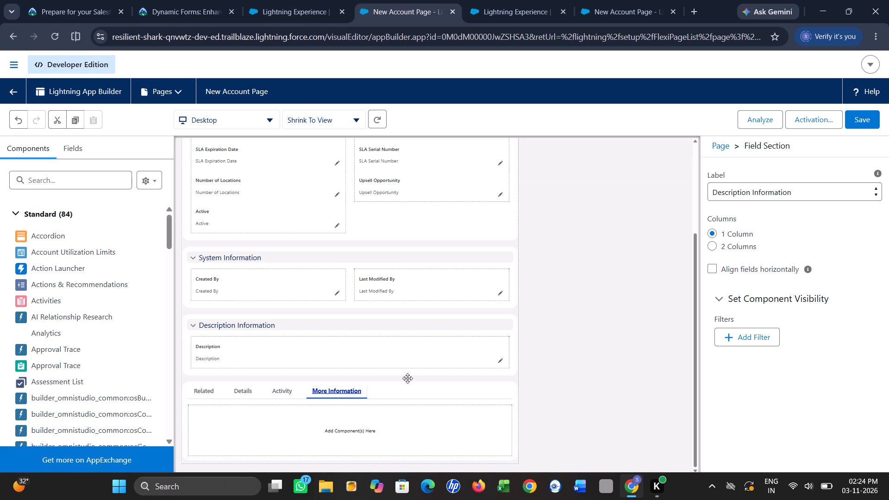
Check the Trailhead challenge instructions for the field sections required in the More Information tab, and return to New Account Page.
{"action": "left_click", "coordinate": [184, 0]}
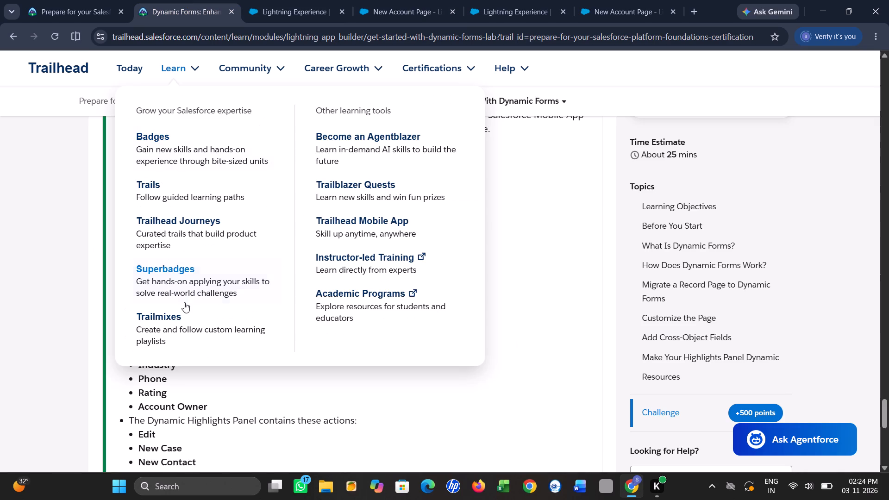
{"action": "left_click_drag", "start_coordinate": [143, 238], "coordinate": [159, 239]}
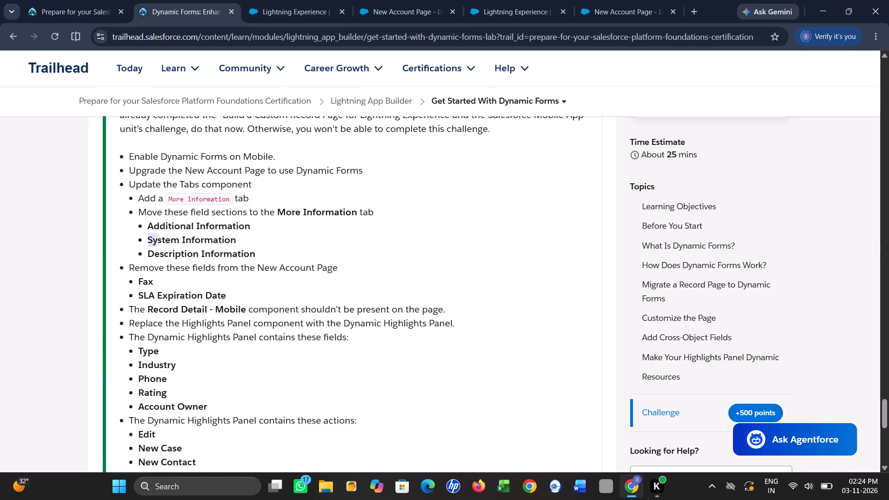
{"action": "left_click_drag", "start_coordinate": [159, 239], "coordinate": [273, 256]}
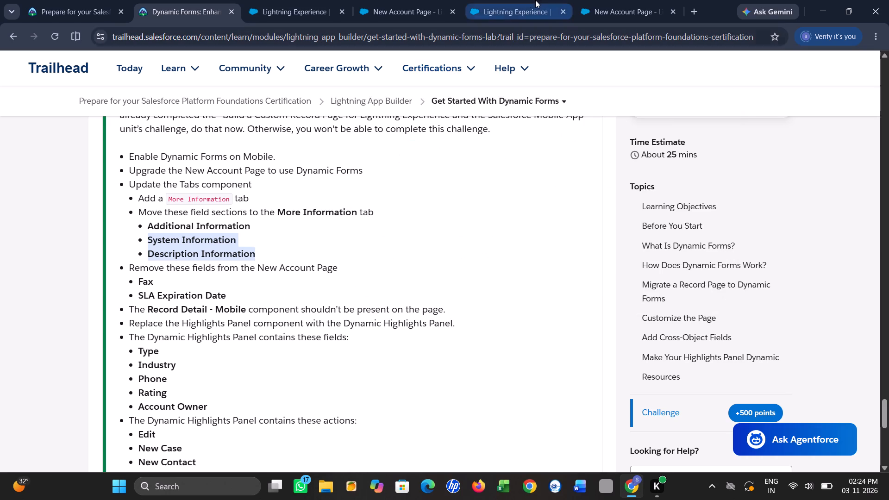
{"action": "left_click", "coordinate": [410, 0]}
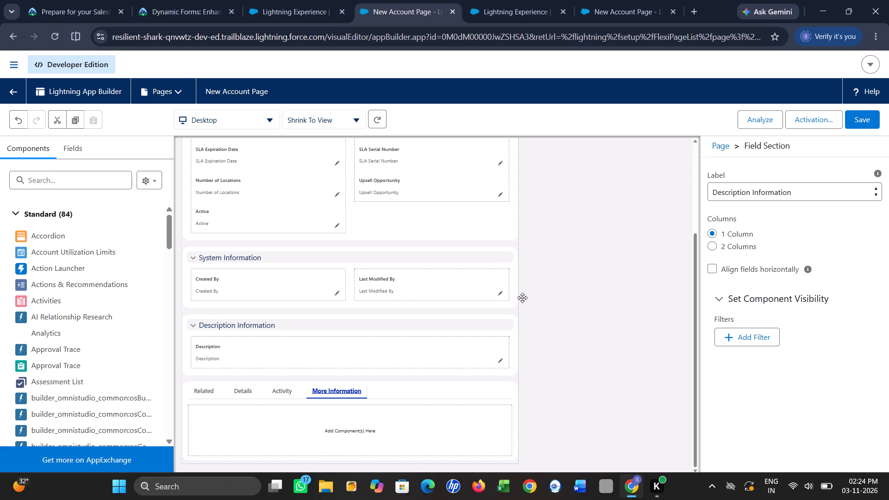
Remove the Fax field from the Account Information section in the Details tab.
{"action": "scroll", "coordinate": [325, 272], "scroll_direction": "up", "scroll_amount": 4}
{"action": "scroll", "coordinate": [336, 265], "scroll_direction": "down", "scroll_amount": 2}
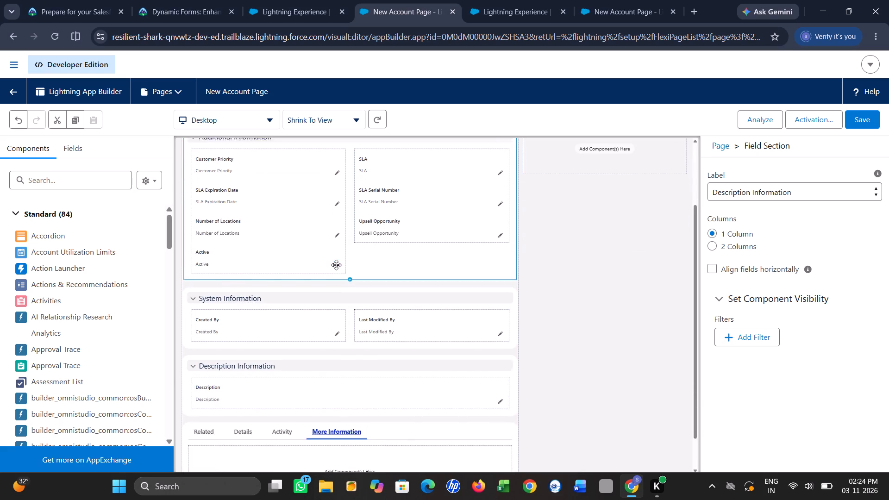
{"action": "scroll", "coordinate": [336, 265], "scroll_direction": "down", "scroll_amount": 1}
{"action": "left_click", "coordinate": [244, 398]}
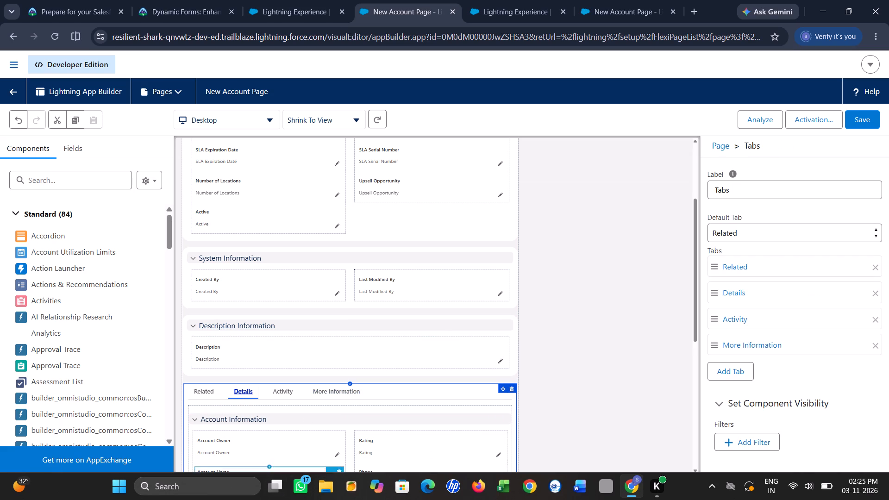
{"action": "scroll", "coordinate": [456, 333], "scroll_direction": "down", "scroll_amount": 4}
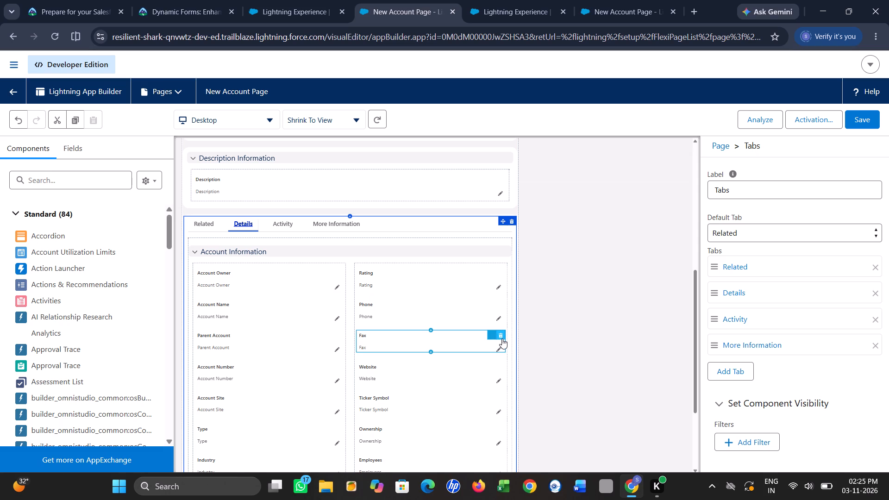
{"action": "left_click", "coordinate": [502, 338]}
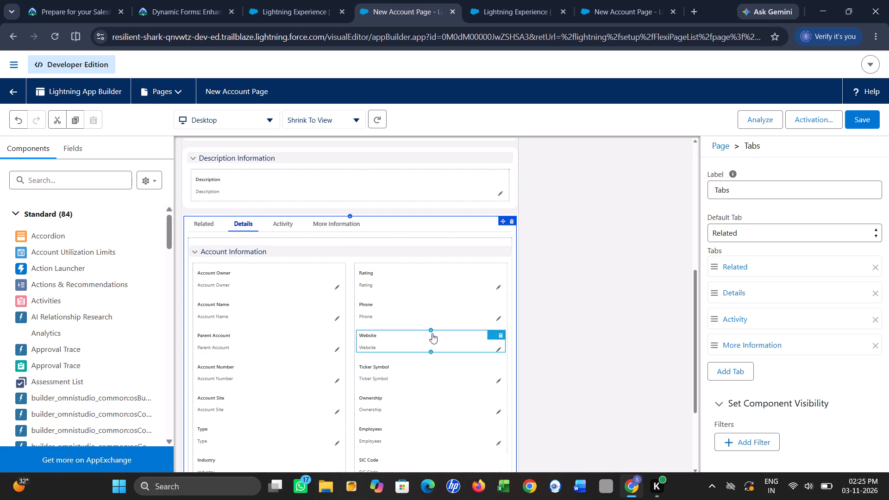
Remove the SLA Expiration Date field from the Additional Information section.
{"action": "left_click", "coordinate": [330, 226]}
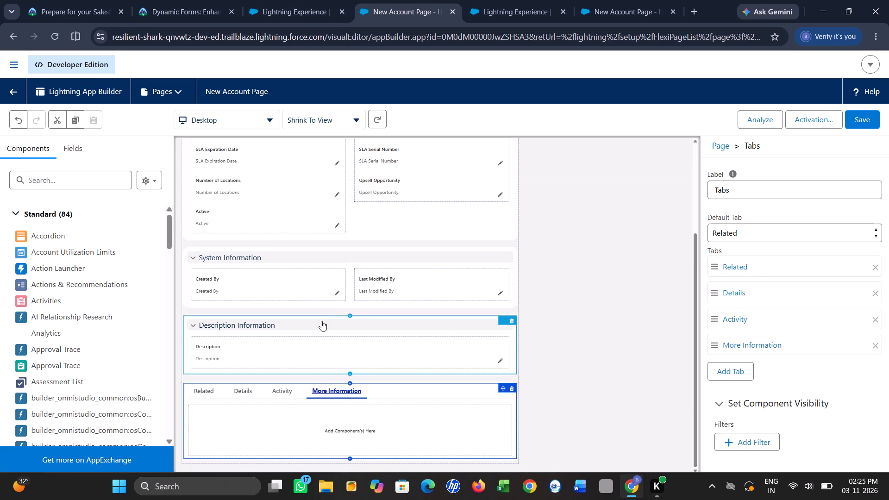
{"action": "scroll", "coordinate": [321, 321], "scroll_direction": "up", "scroll_amount": 2}
{"action": "scroll", "coordinate": [321, 321], "scroll_direction": "down", "scroll_amount": 1}
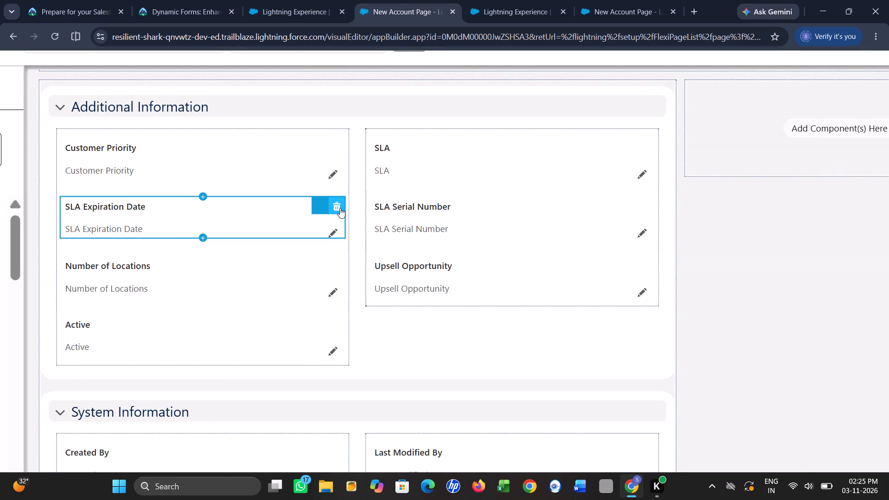
{"action": "left_click", "coordinate": [340, 208]}
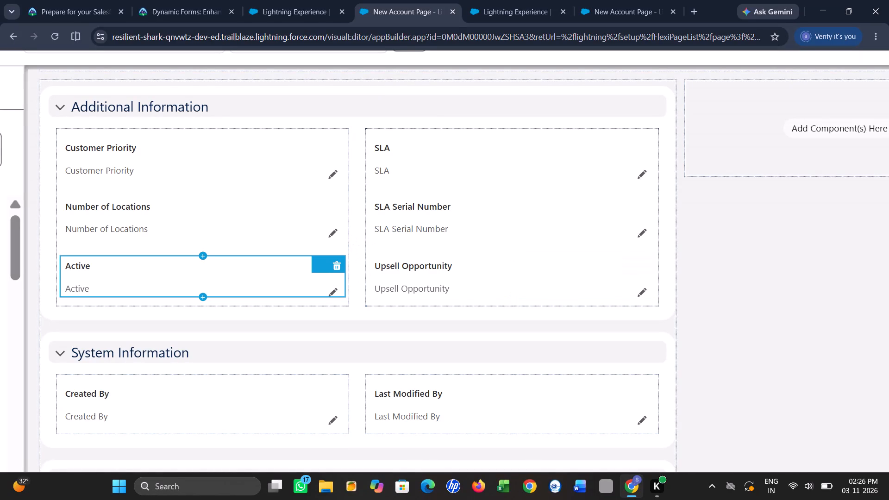
Check the Trailhead challenge instructions for the Record Detail - Mobile and Highlights Panel requirements, and return to New Account Page.
{"action": "left_click", "coordinate": [197, 5]}
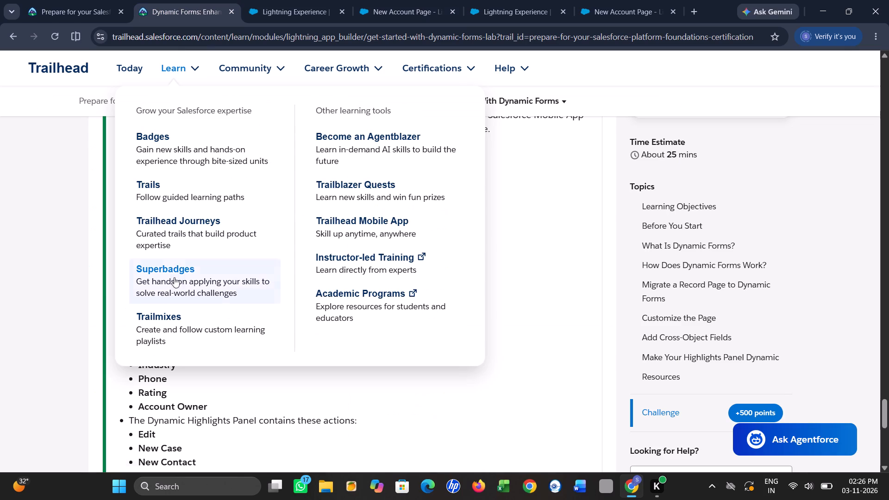
{"action": "left_click_drag", "start_coordinate": [135, 308], "coordinate": [241, 327]}
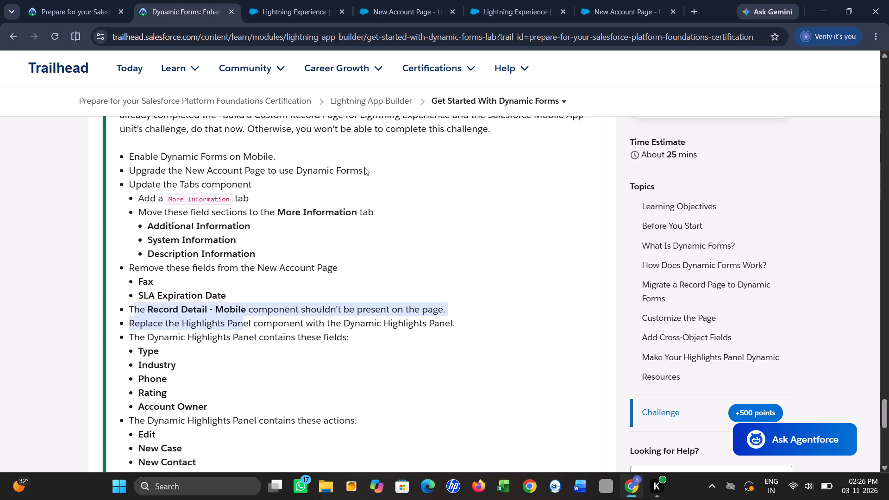
{"action": "scroll", "coordinate": [307, 203], "scroll_direction": "up", "scroll_amount": 4}
{"action": "scroll", "coordinate": [307, 203], "scroll_direction": "down", "scroll_amount": 4}
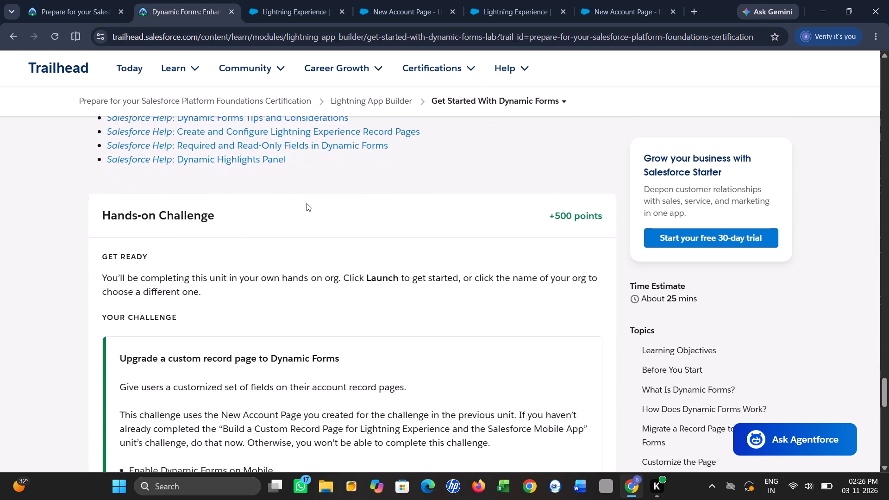
{"action": "scroll", "coordinate": [307, 203], "scroll_direction": "up", "scroll_amount": 4}
{"action": "left_click", "coordinate": [415, 0]}
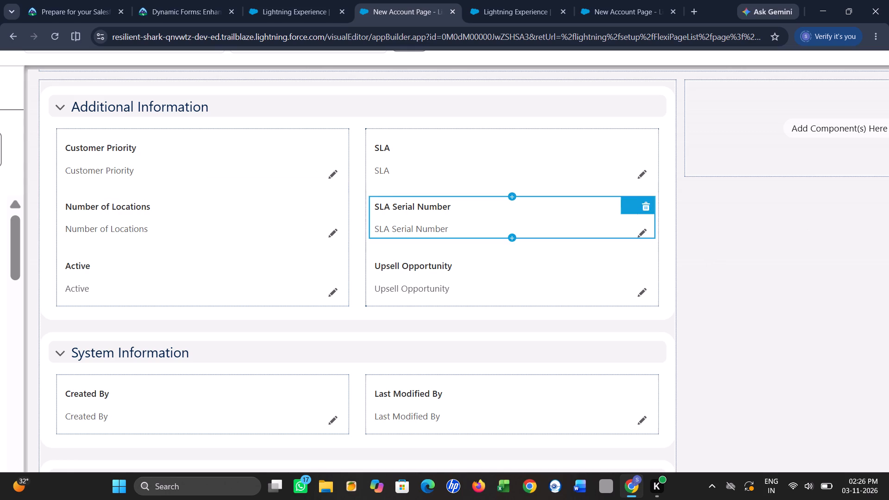
Delete the existing Highlights Panel from the header region of New Account Page.
{"action": "scroll", "coordinate": [551, 196], "scroll_direction": "up", "scroll_amount": 3}
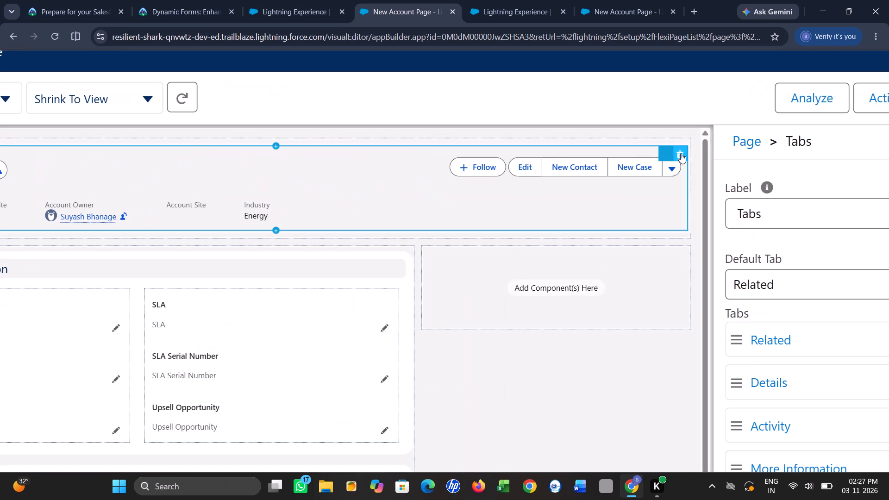
{"action": "left_click", "coordinate": [681, 153]}
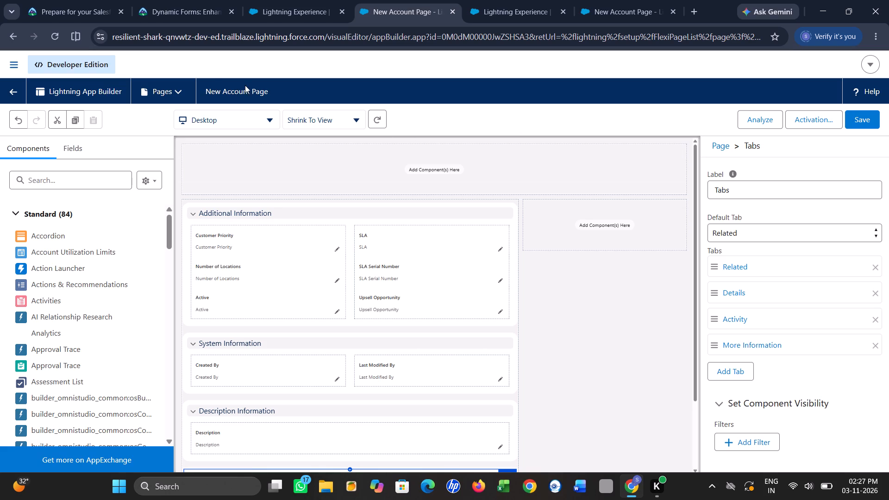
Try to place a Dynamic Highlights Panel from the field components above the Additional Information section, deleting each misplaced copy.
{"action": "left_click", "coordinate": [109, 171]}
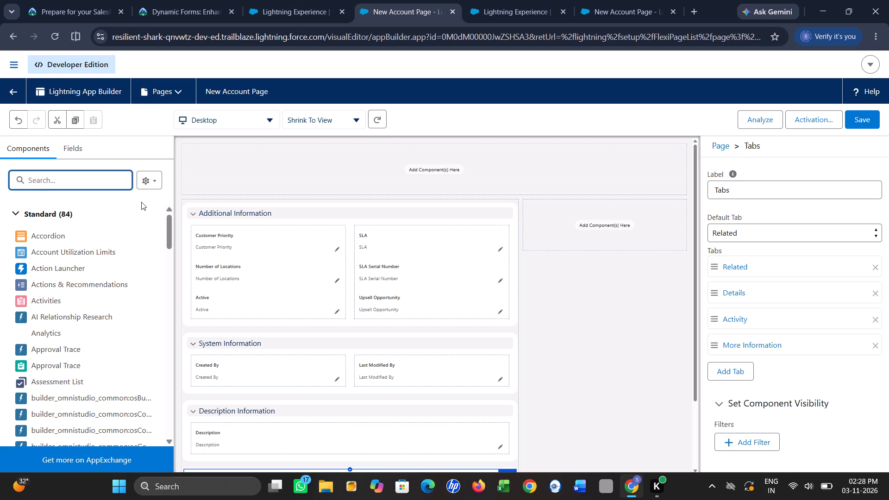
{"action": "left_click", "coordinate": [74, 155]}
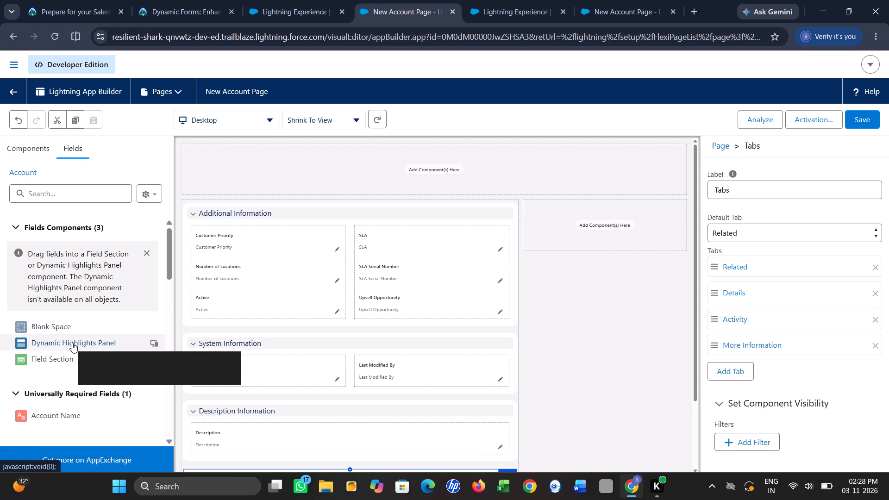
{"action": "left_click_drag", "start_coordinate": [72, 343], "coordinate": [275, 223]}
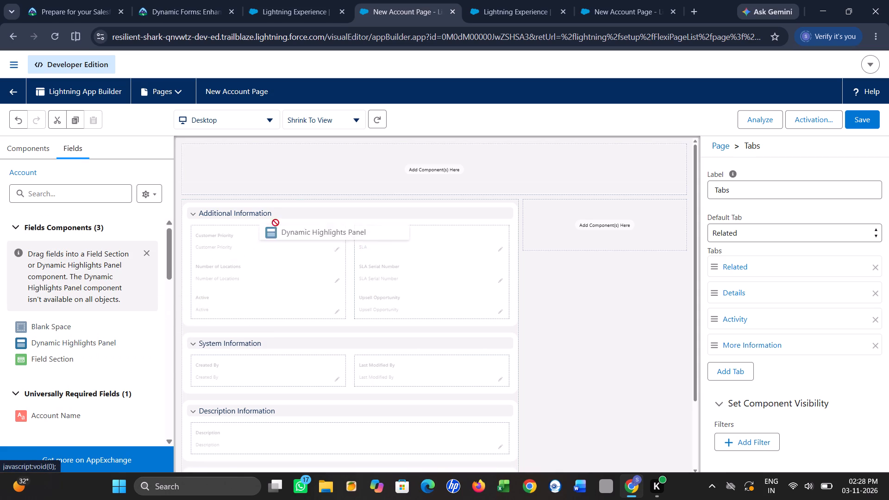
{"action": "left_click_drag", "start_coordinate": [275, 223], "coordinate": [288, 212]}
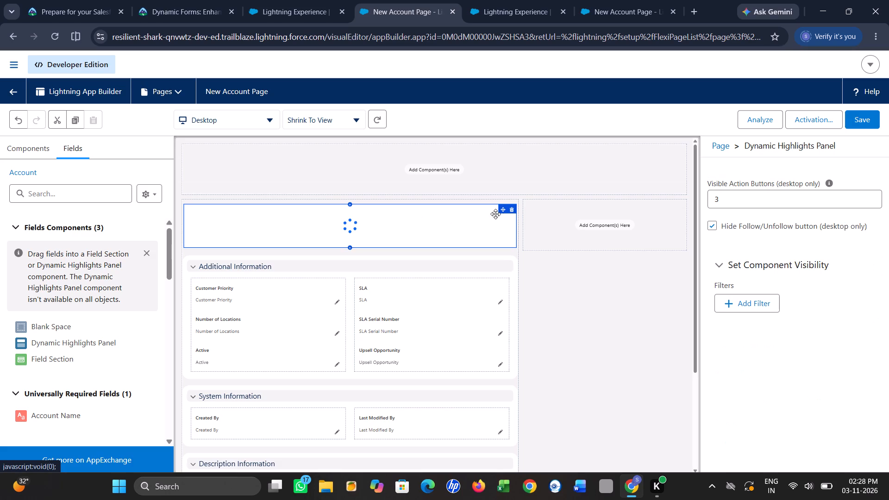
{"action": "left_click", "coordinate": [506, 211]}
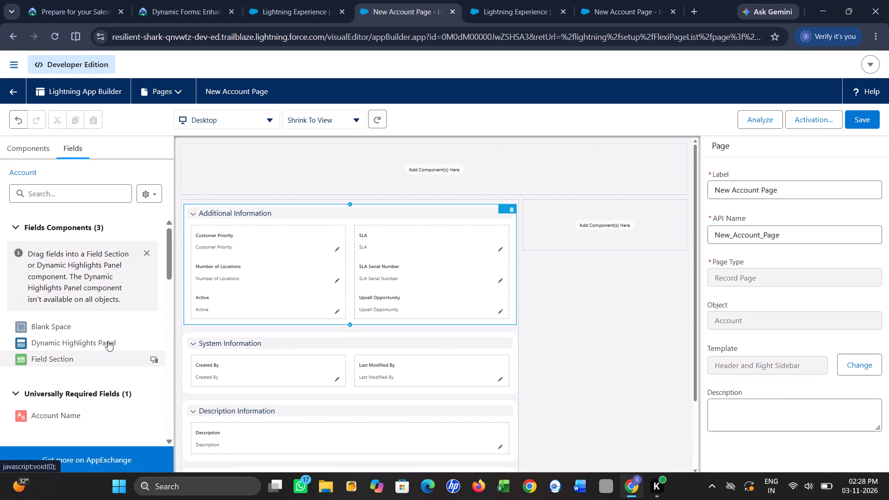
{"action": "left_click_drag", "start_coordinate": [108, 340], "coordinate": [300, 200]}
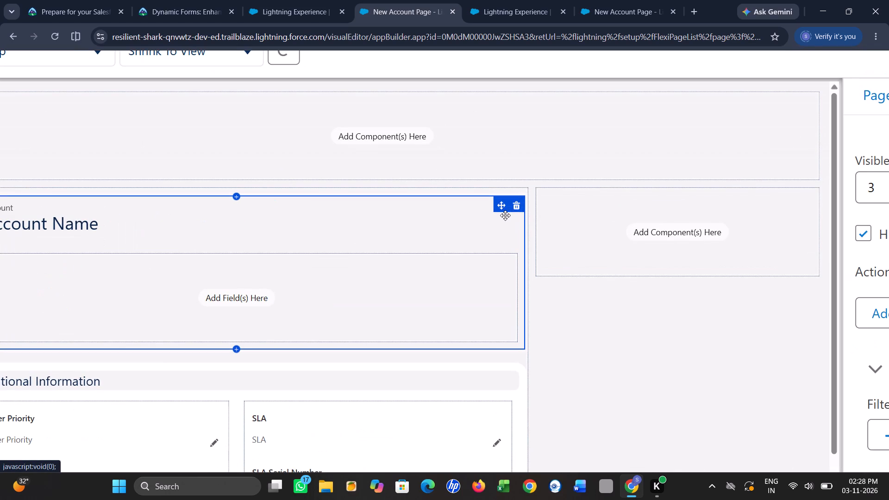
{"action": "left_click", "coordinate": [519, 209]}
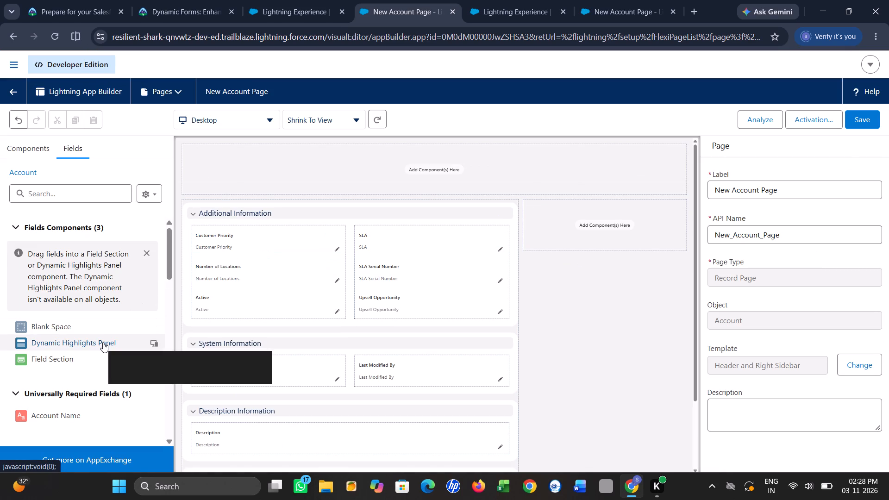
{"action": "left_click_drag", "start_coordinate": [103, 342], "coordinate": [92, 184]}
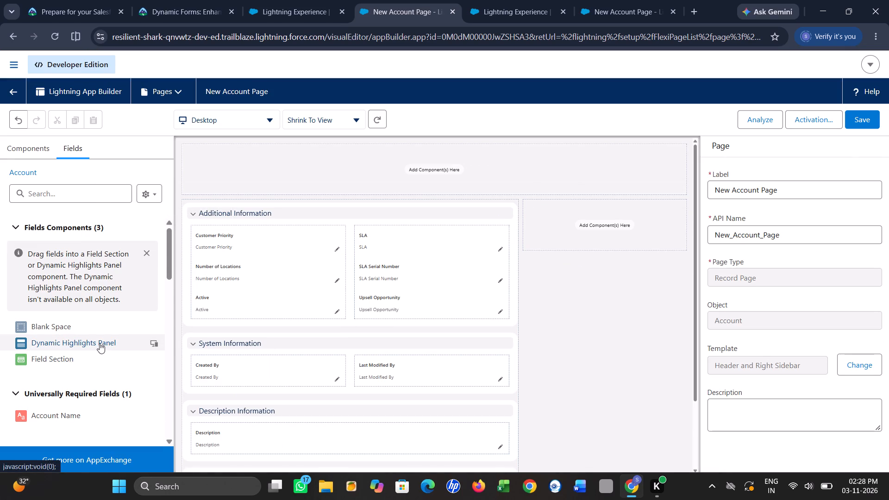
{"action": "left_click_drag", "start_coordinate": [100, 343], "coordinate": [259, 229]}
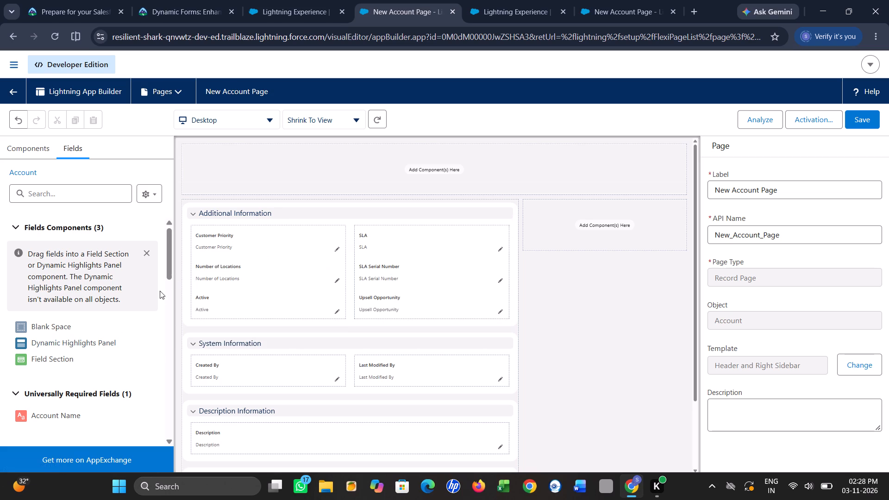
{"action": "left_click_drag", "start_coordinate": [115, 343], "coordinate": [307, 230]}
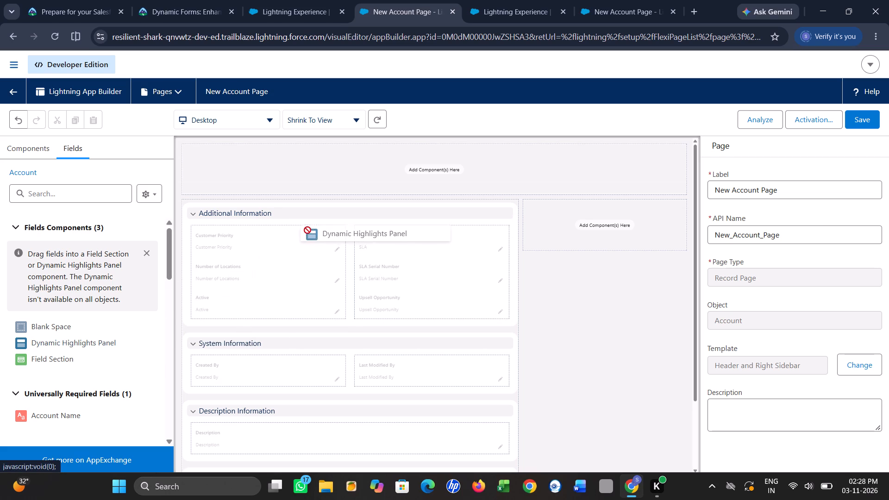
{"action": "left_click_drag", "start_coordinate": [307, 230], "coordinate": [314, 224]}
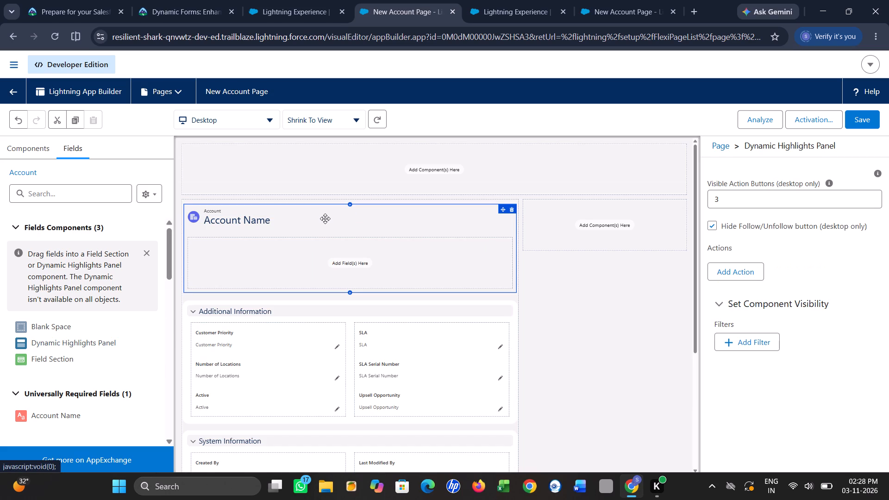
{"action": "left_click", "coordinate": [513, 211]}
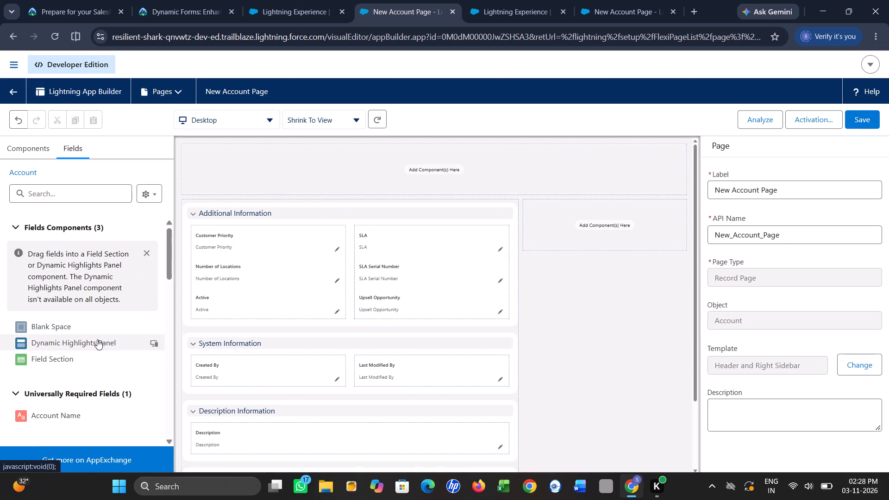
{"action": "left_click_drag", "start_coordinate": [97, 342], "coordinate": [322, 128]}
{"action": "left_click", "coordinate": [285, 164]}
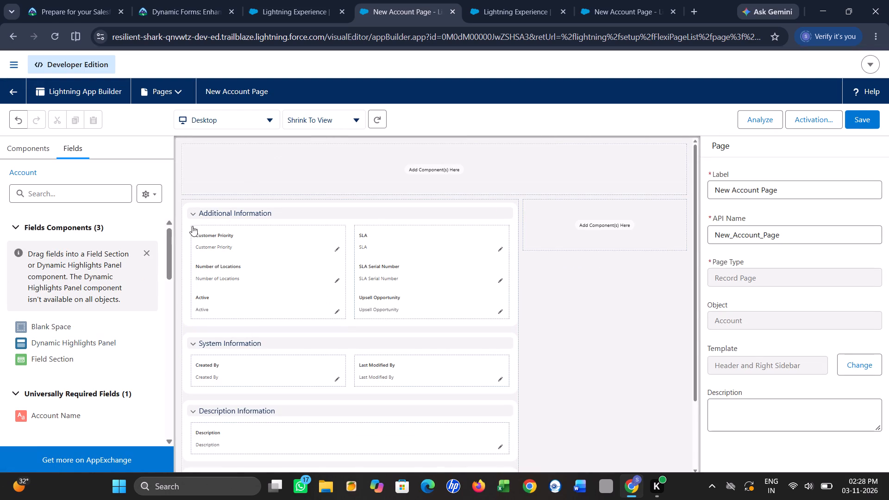
Add a Dynamic Highlights Panel to the page and move it into the empty header region above the field sections.
{"action": "left_click_drag", "start_coordinate": [115, 342], "coordinate": [180, 298]}
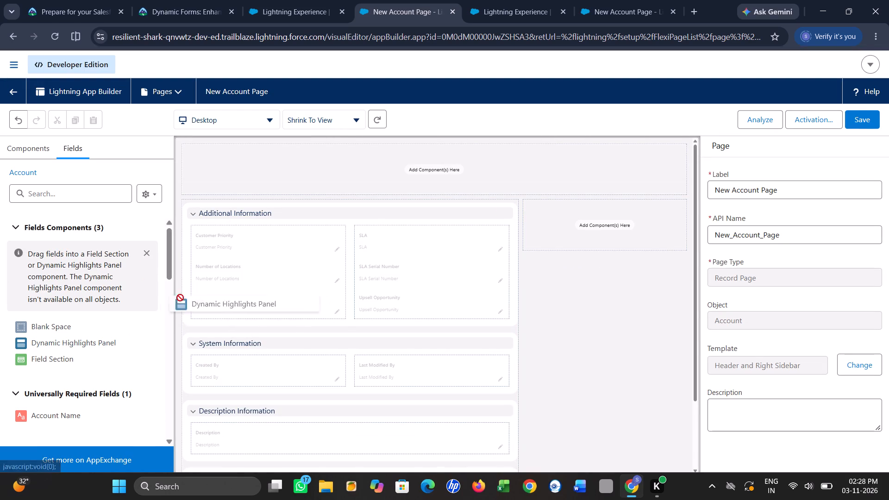
{"action": "left_click_drag", "start_coordinate": [180, 298], "coordinate": [291, 234]}
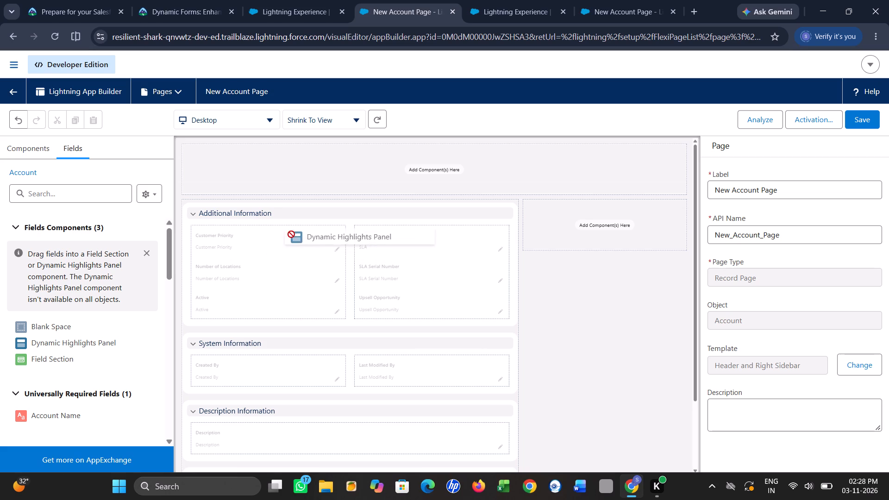
{"action": "left_click_drag", "start_coordinate": [291, 234], "coordinate": [314, 217]}
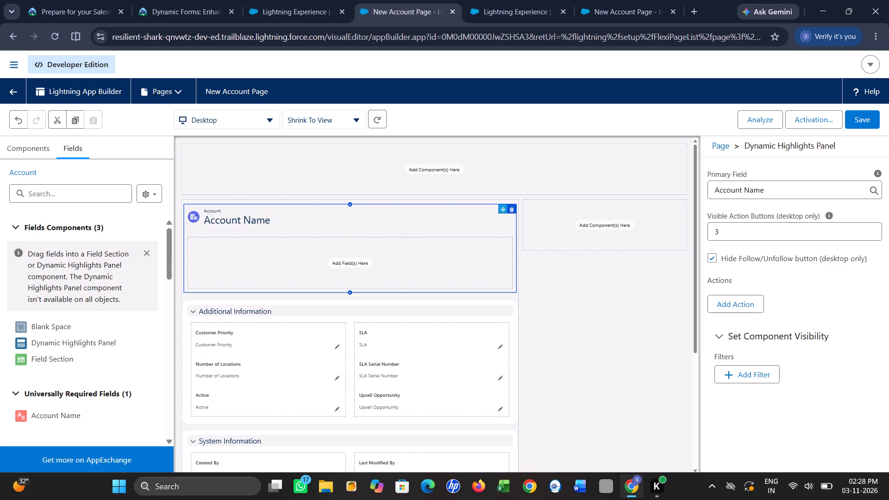
{"action": "left_click_drag", "start_coordinate": [503, 211], "coordinate": [506, 177]}
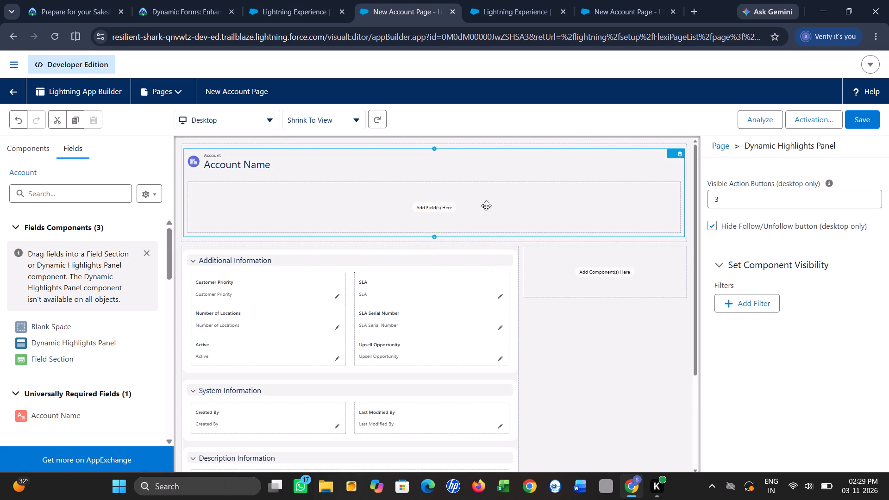
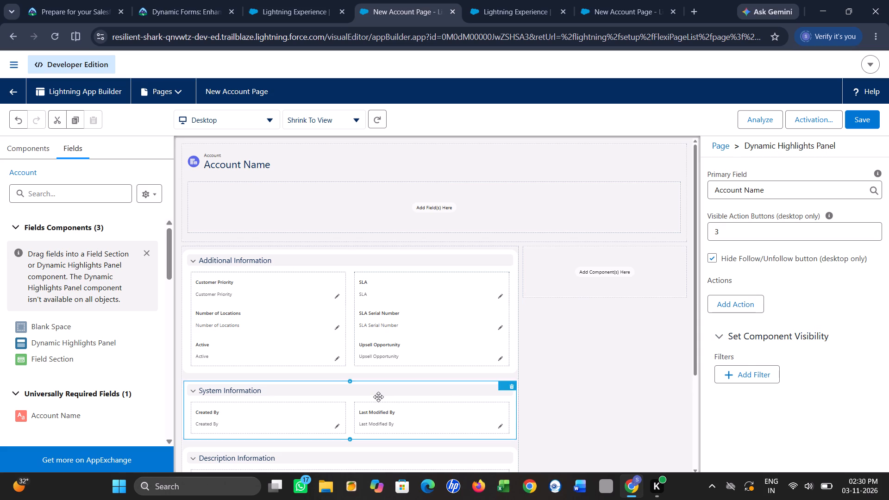
Add the Type field to the empty field area of the Dynamic Highlights Panel.
{"action": "scroll", "coordinate": [97, 343], "scroll_direction": "down", "scroll_amount": 4}
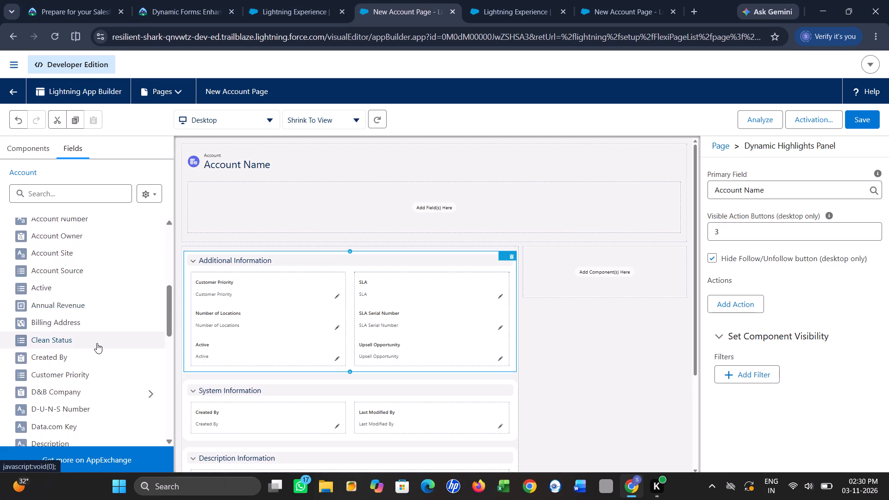
{"action": "scroll", "coordinate": [97, 343], "scroll_direction": "down", "scroll_amount": 2}
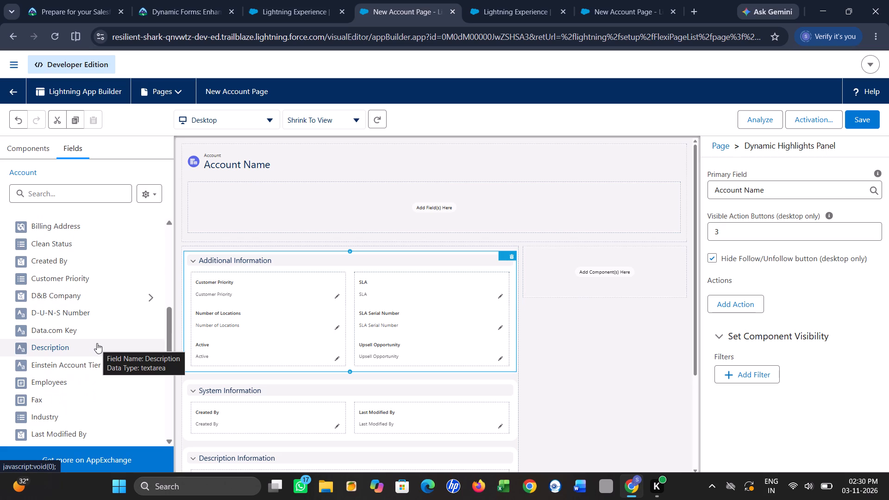
{"action": "scroll", "coordinate": [47, 389], "scroll_direction": "down", "scroll_amount": 3}
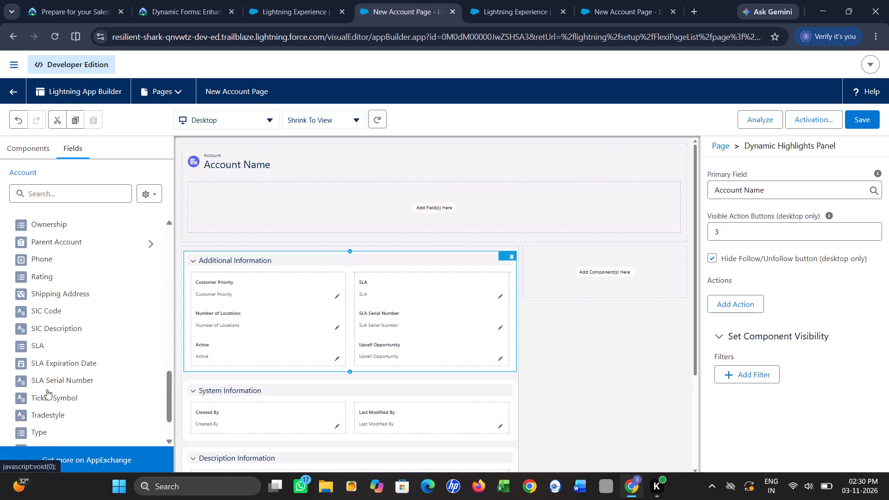
{"action": "scroll", "coordinate": [47, 389], "scroll_direction": "down", "scroll_amount": 2}
{"action": "left_click_drag", "start_coordinate": [64, 362], "coordinate": [257, 197]}
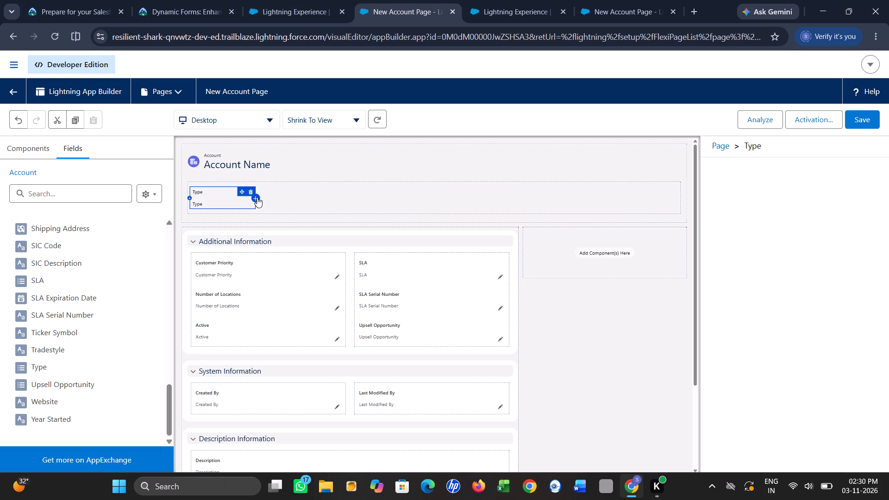
Add the Industry field after Type in the Dynamic Highlights Panel.
{"action": "scroll", "coordinate": [77, 300], "scroll_direction": "up", "scroll_amount": 3}
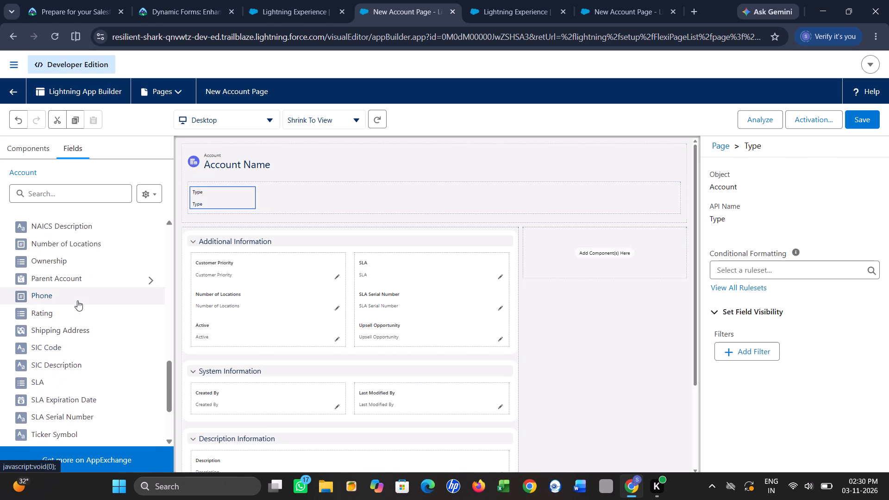
{"action": "scroll", "coordinate": [77, 300], "scroll_direction": "up", "scroll_amount": 3}
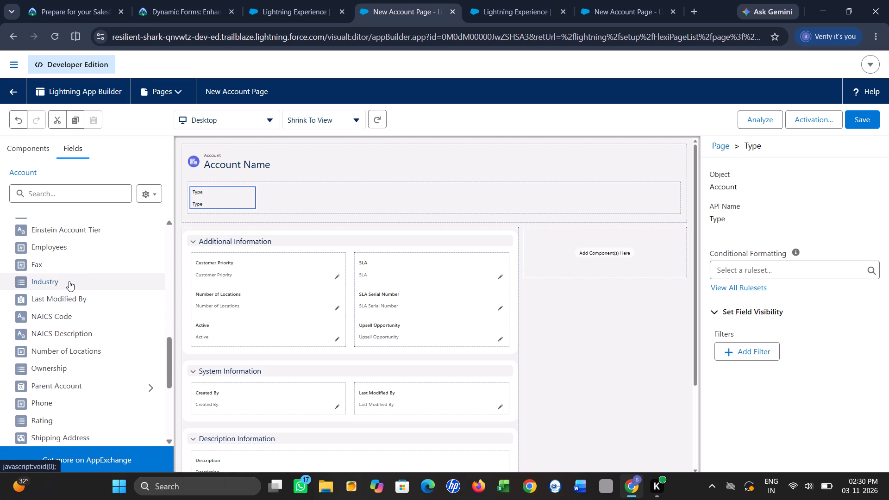
{"action": "left_click_drag", "start_coordinate": [69, 281], "coordinate": [272, 198]}
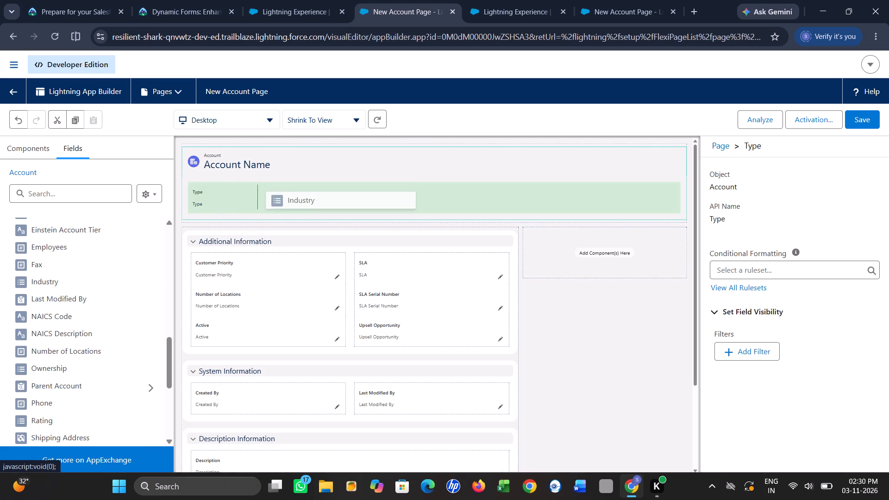
{"action": "left_click_drag", "start_coordinate": [272, 198], "coordinate": [271, 198]}
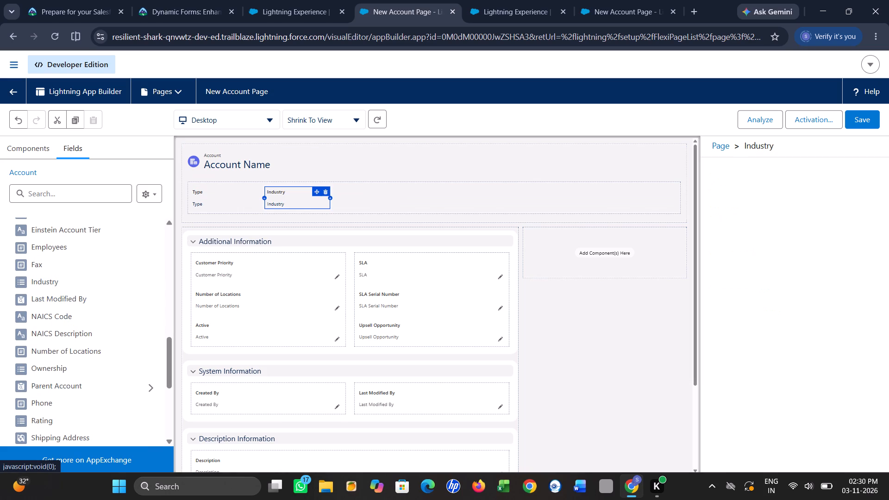
Add the Phone field after Industry in the Dynamic Highlights Panel.
{"action": "scroll", "coordinate": [39, 304], "scroll_direction": "up", "scroll_amount": 1}
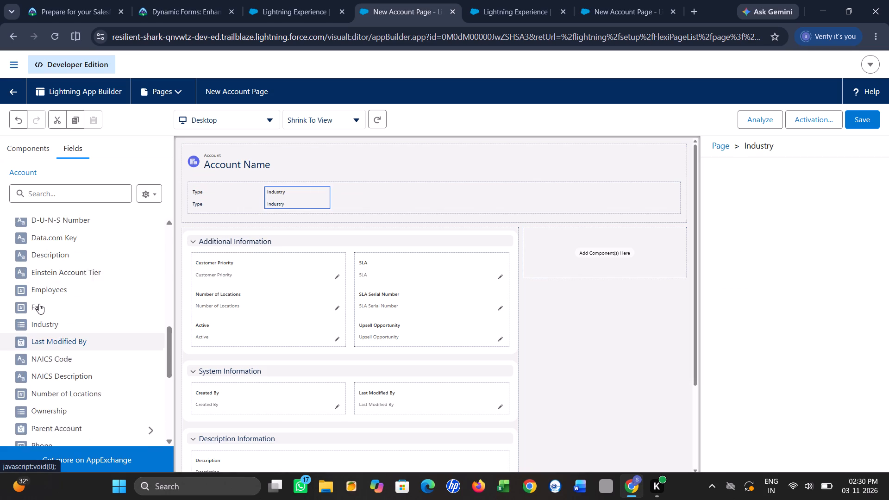
{"action": "scroll", "coordinate": [39, 304], "scroll_direction": "up", "scroll_amount": 5}
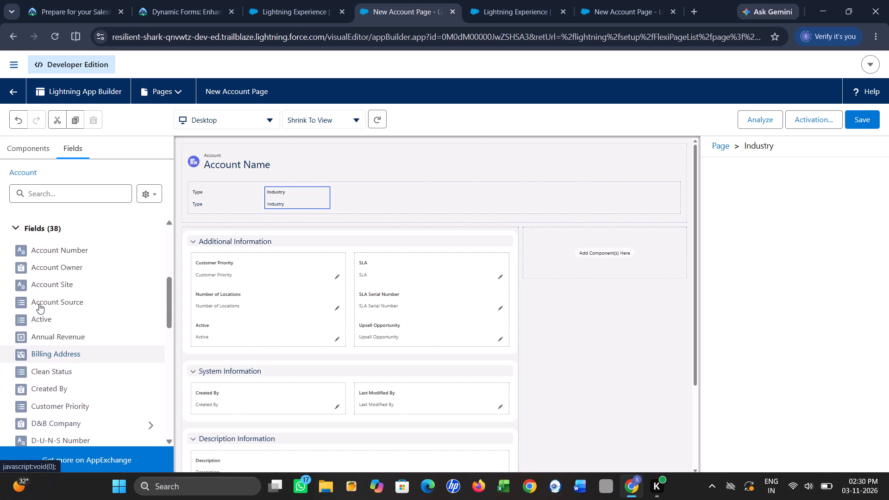
{"action": "scroll", "coordinate": [39, 304], "scroll_direction": "up", "scroll_amount": 1}
{"action": "scroll", "coordinate": [39, 304], "scroll_direction": "down", "scroll_amount": 4}
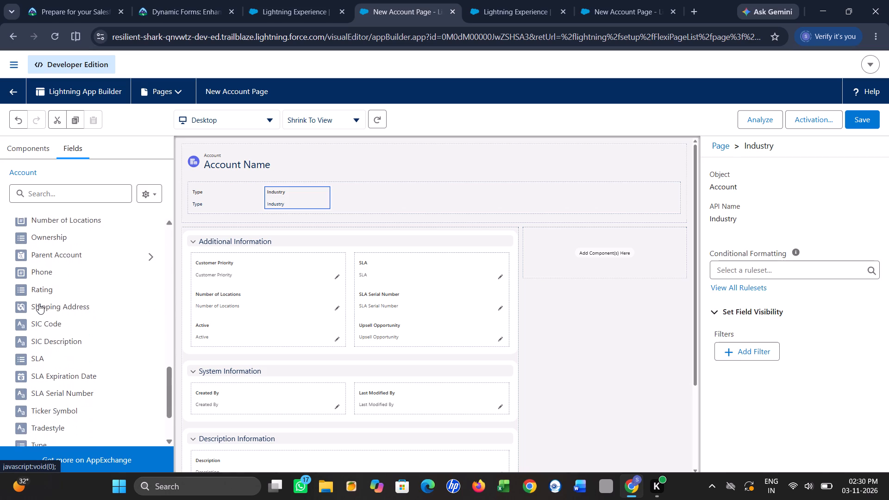
{"action": "scroll", "coordinate": [39, 304], "scroll_direction": "down", "scroll_amount": 2}
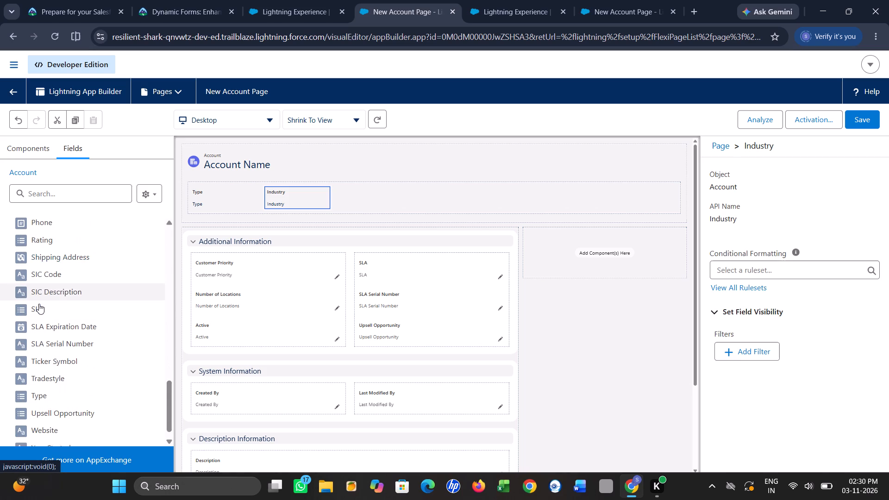
{"action": "scroll", "coordinate": [39, 304], "scroll_direction": "down", "scroll_amount": 1}
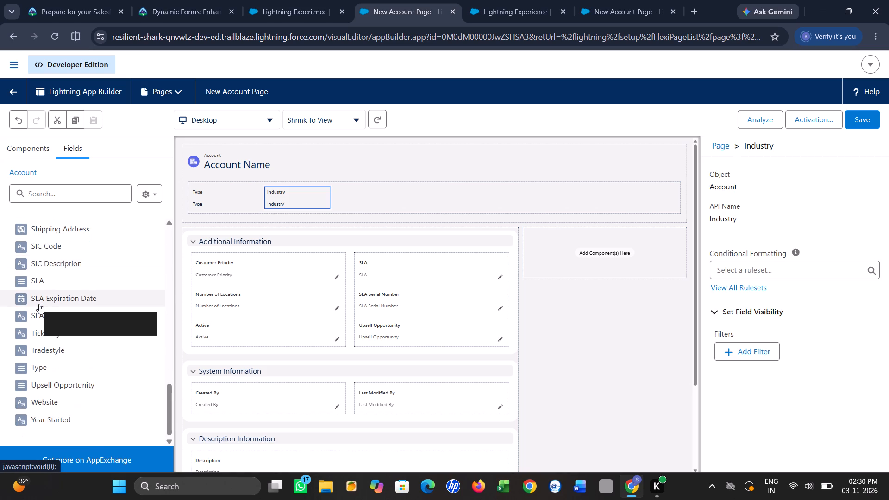
{"action": "scroll", "coordinate": [39, 304], "scroll_direction": "up", "scroll_amount": 1}
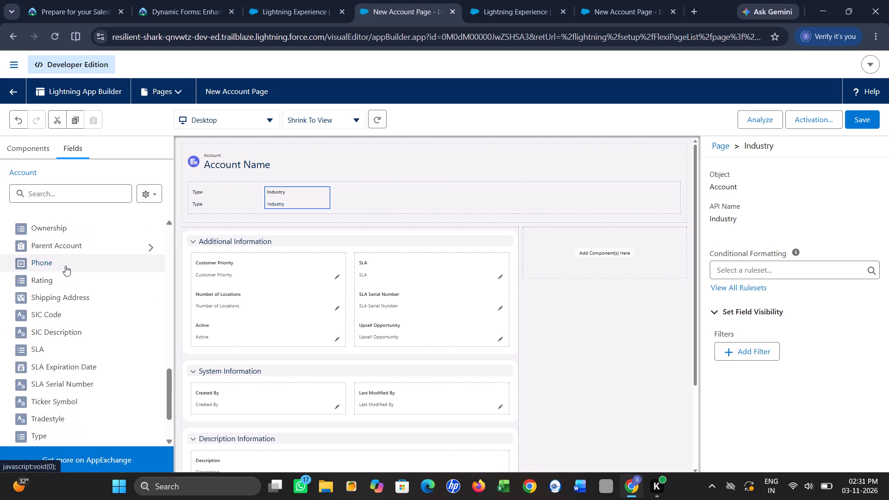
{"action": "left_click_drag", "start_coordinate": [65, 266], "coordinate": [328, 198]}
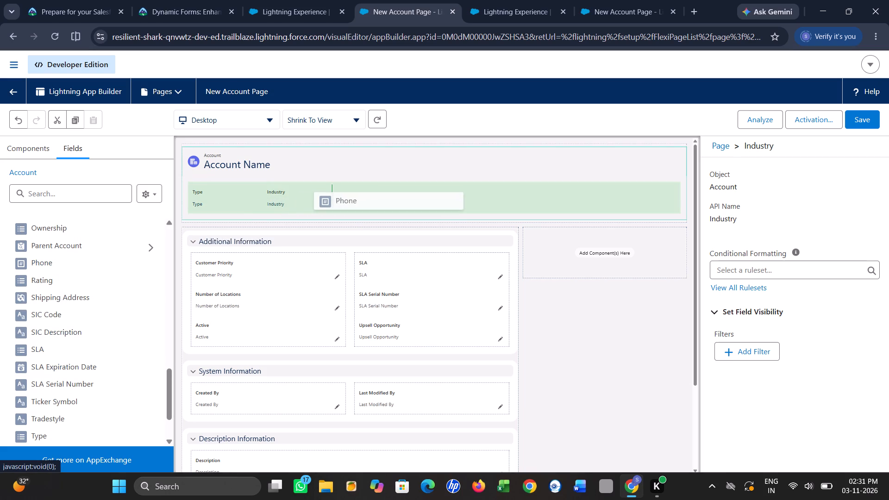
{"action": "left_click_drag", "start_coordinate": [328, 198], "coordinate": [338, 197]}
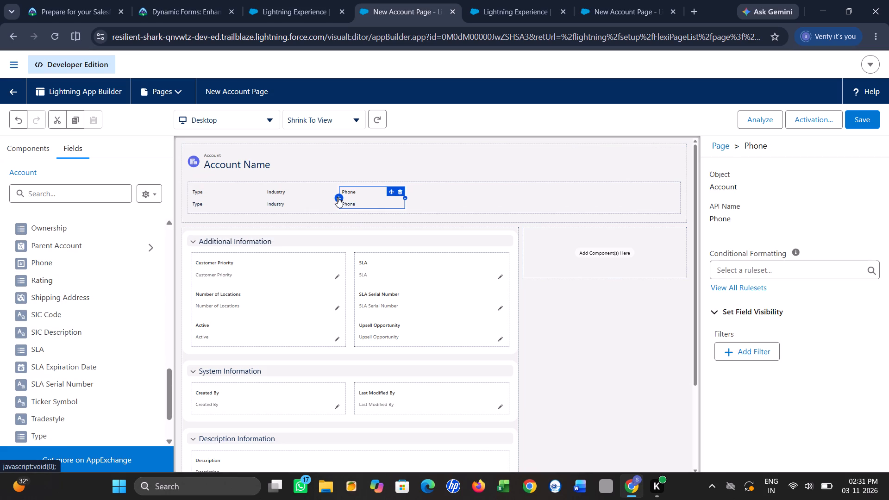
Add the Rating field after Phone in the Dynamic Highlights Panel.
{"action": "scroll", "coordinate": [114, 290], "scroll_direction": "up", "scroll_amount": 1}
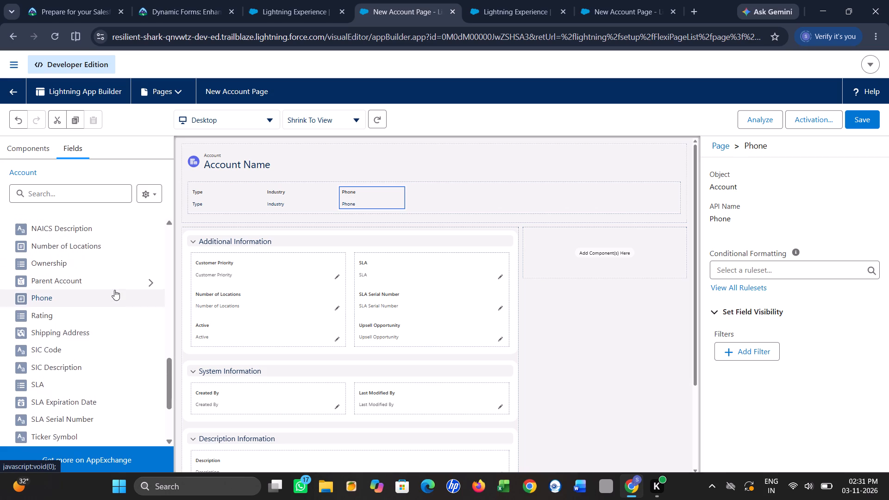
{"action": "scroll", "coordinate": [114, 290], "scroll_direction": "up", "scroll_amount": 2}
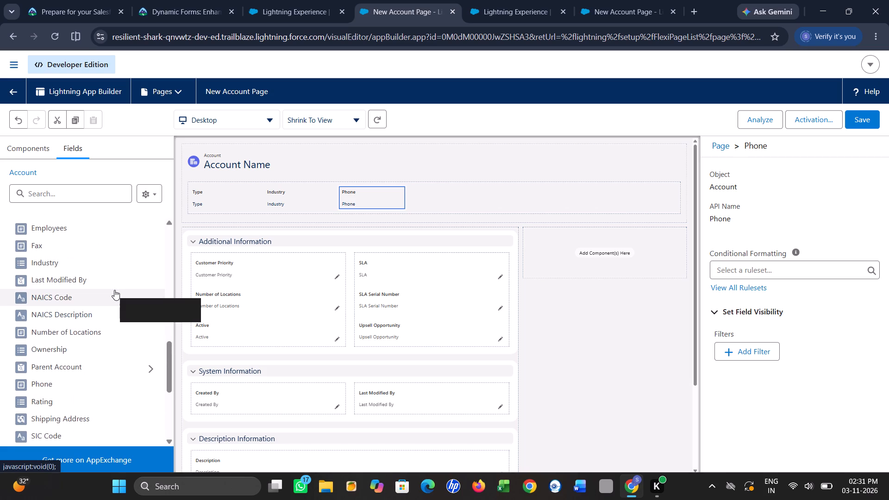
{"action": "scroll", "coordinate": [114, 290], "scroll_direction": "up", "scroll_amount": 2}
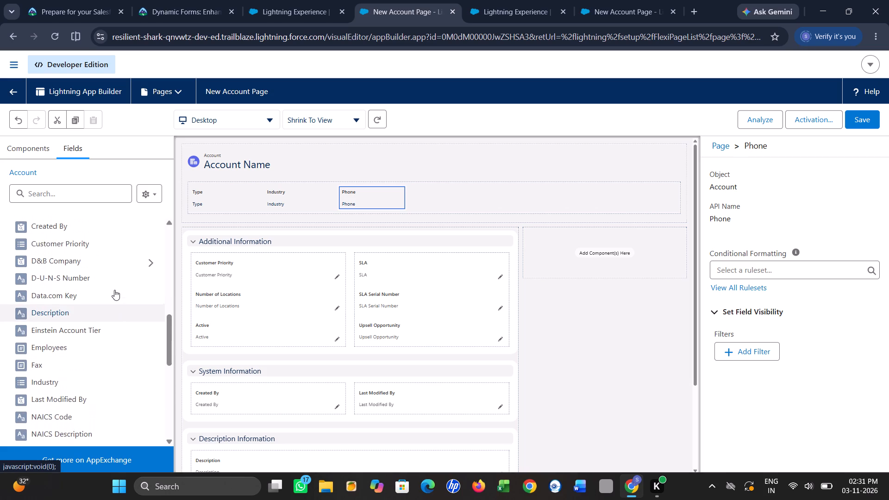
{"action": "scroll", "coordinate": [114, 290], "scroll_direction": "up", "scroll_amount": 3}
{"action": "scroll", "coordinate": [114, 290], "scroll_direction": "down", "scroll_amount": 2}
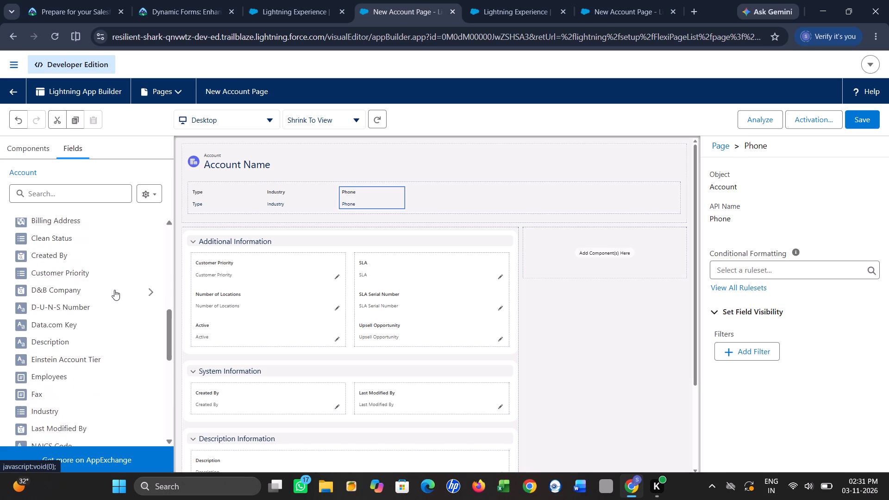
{"action": "scroll", "coordinate": [114, 290], "scroll_direction": "down", "scroll_amount": 2}
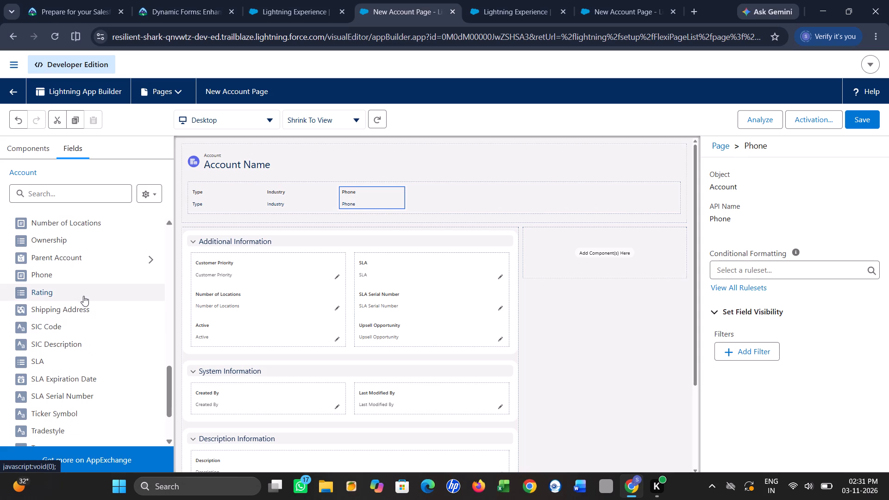
{"action": "left_click_drag", "start_coordinate": [82, 295], "coordinate": [420, 199]}
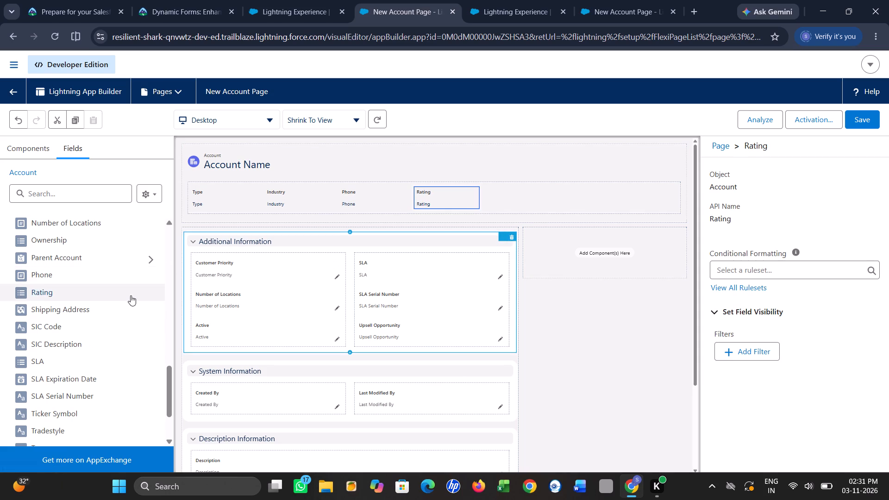
Add the Account Owner field after Rating in the Dynamic Highlights Panel.
{"action": "scroll", "coordinate": [131, 295], "scroll_direction": "up", "scroll_amount": 5}
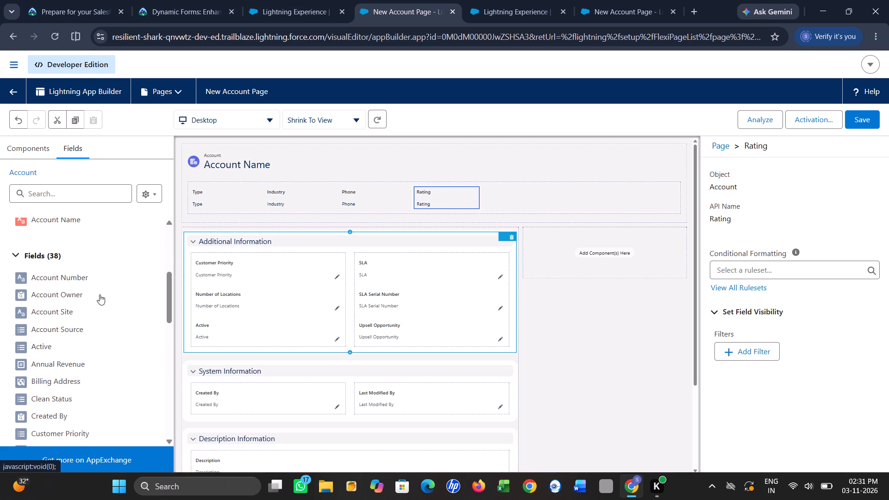
{"action": "left_click_drag", "start_coordinate": [100, 294], "coordinate": [283, 254]}
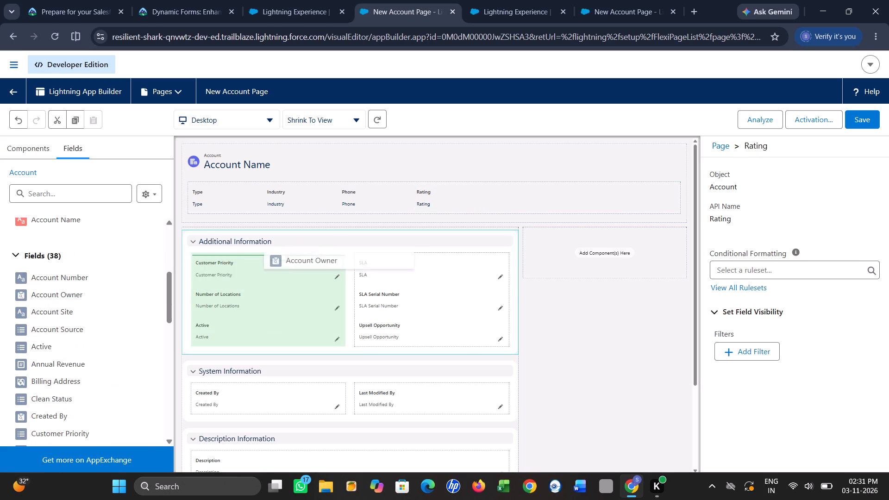
{"action": "left_click_drag", "start_coordinate": [283, 254], "coordinate": [478, 201]}
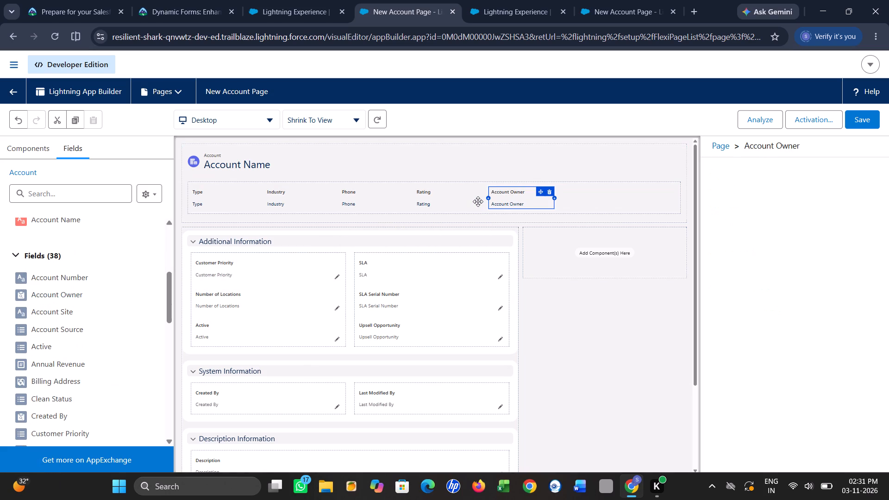
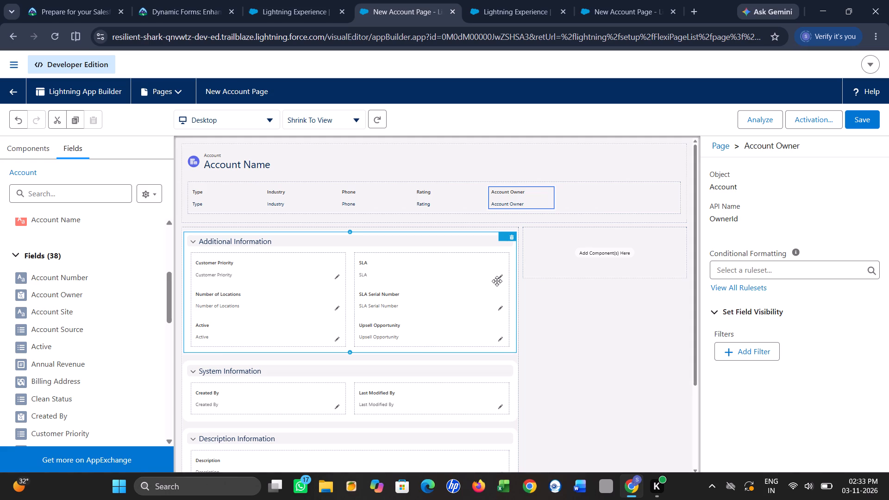
Add the standard Edit action to the Dynamic Highlights Panel.
{"action": "scroll", "coordinate": [634, 304], "scroll_direction": "up", "scroll_amount": 2}
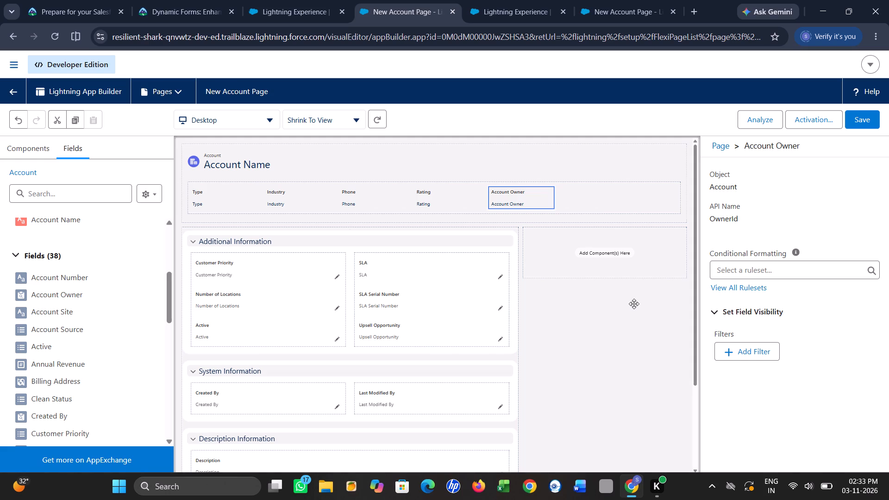
{"action": "scroll", "coordinate": [634, 304], "scroll_direction": "up", "scroll_amount": 2}
{"action": "scroll", "coordinate": [406, 248], "scroll_direction": "up", "scroll_amount": 3}
{"action": "scroll", "coordinate": [406, 248], "scroll_direction": "down", "scroll_amount": 2}
{"action": "scroll", "coordinate": [406, 248], "scroll_direction": "up", "scroll_amount": 2}
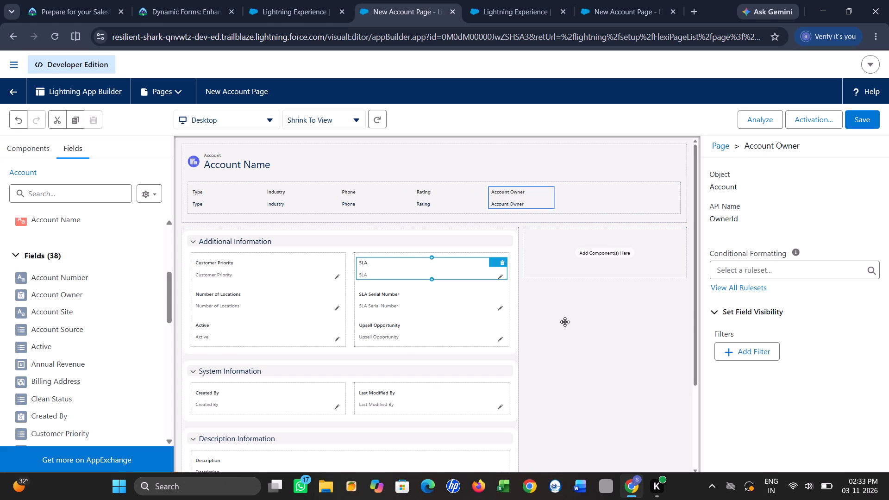
{"action": "left_click", "coordinate": [473, 172]}
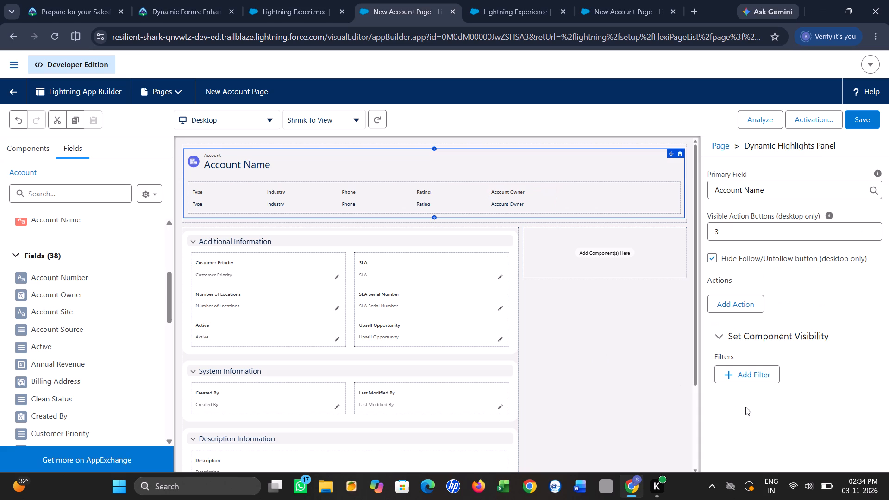
{"action": "left_click", "coordinate": [731, 301]}
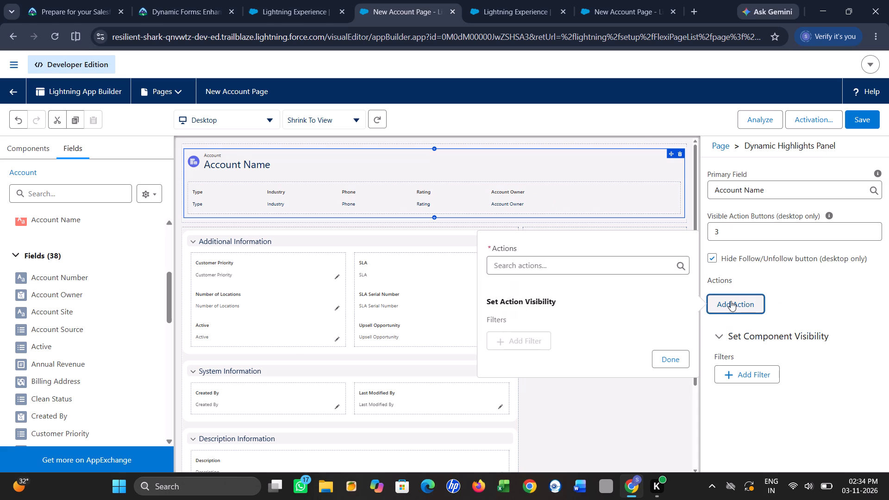
{"action": "left_click", "coordinate": [538, 271]}
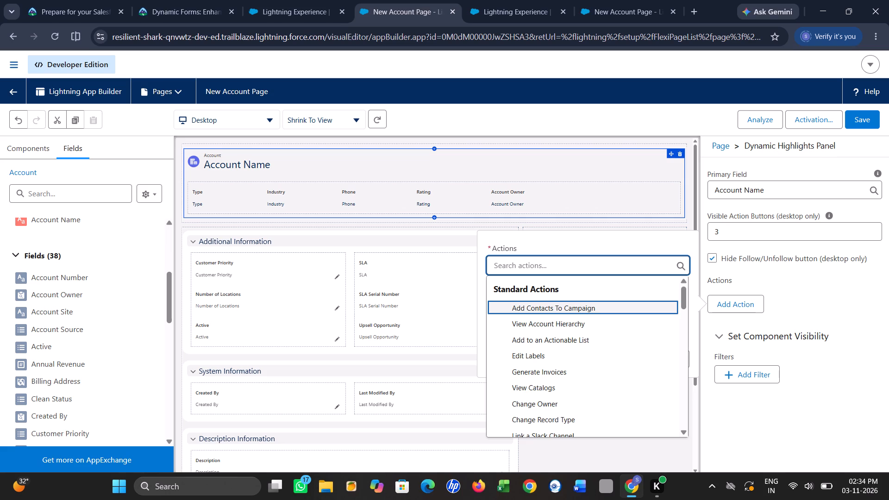
{"action": "type", "text": "ed"}
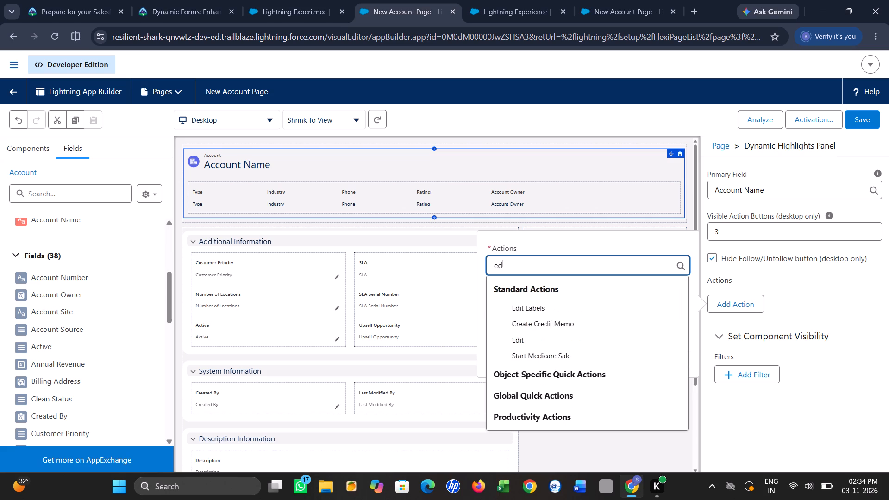
{"action": "left_click", "coordinate": [558, 341]}
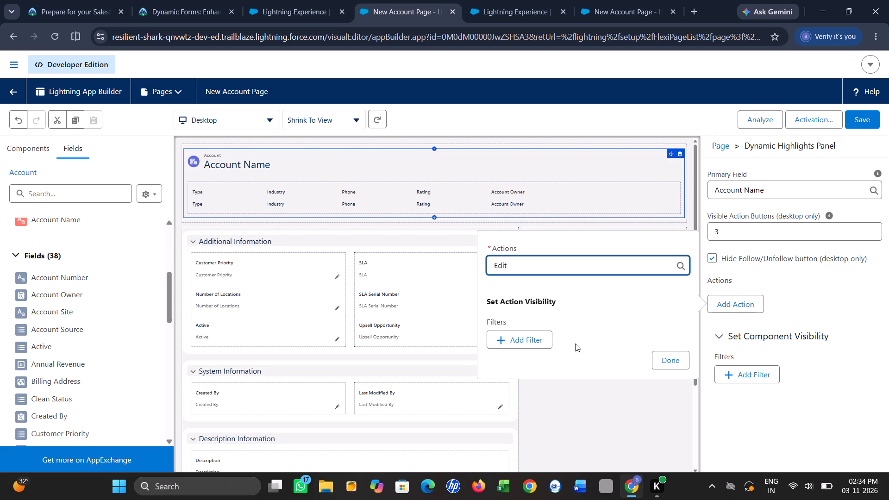
{"action": "left_click", "coordinate": [667, 367]}
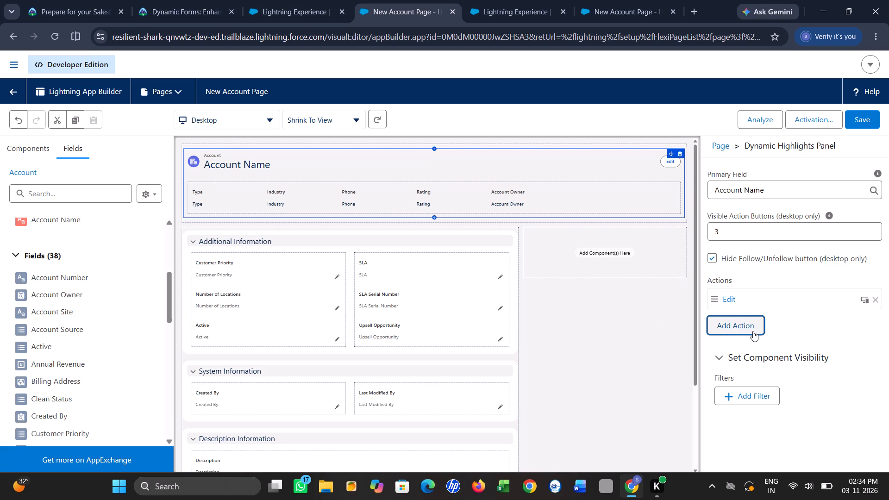
Add the New Case global quick action after Edit in the Dynamic Highlights Panel.
{"action": "left_click", "coordinate": [736, 326]}
{"action": "left_click", "coordinate": [595, 288]}
{"action": "type", "text": "new"}
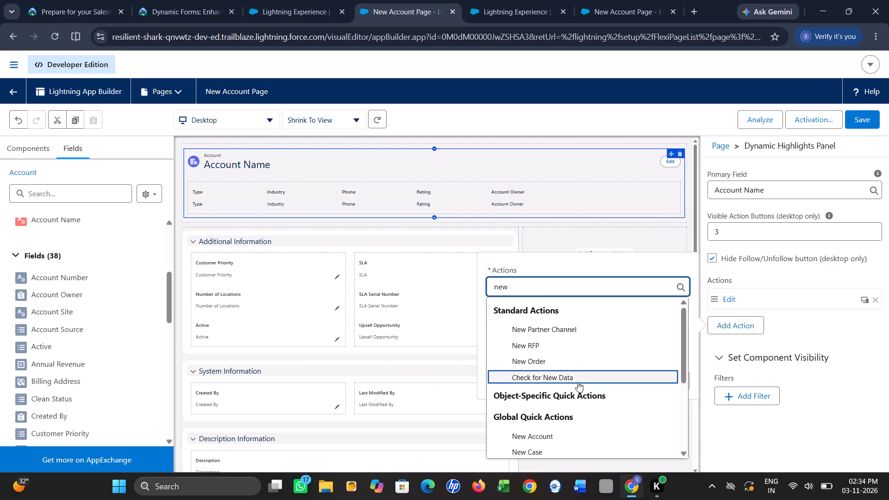
{"action": "scroll", "coordinate": [578, 384], "scroll_direction": "down", "scroll_amount": 1}
{"action": "left_click", "coordinate": [562, 427]}
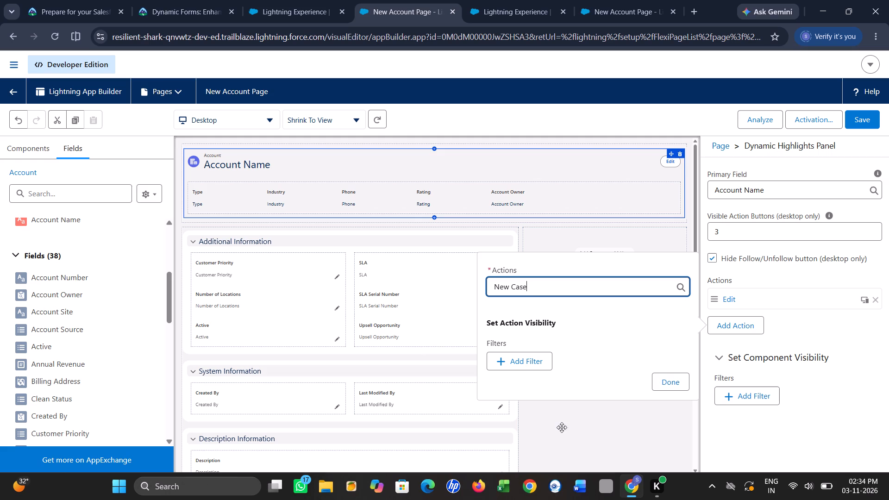
{"action": "left_click", "coordinate": [670, 384]}
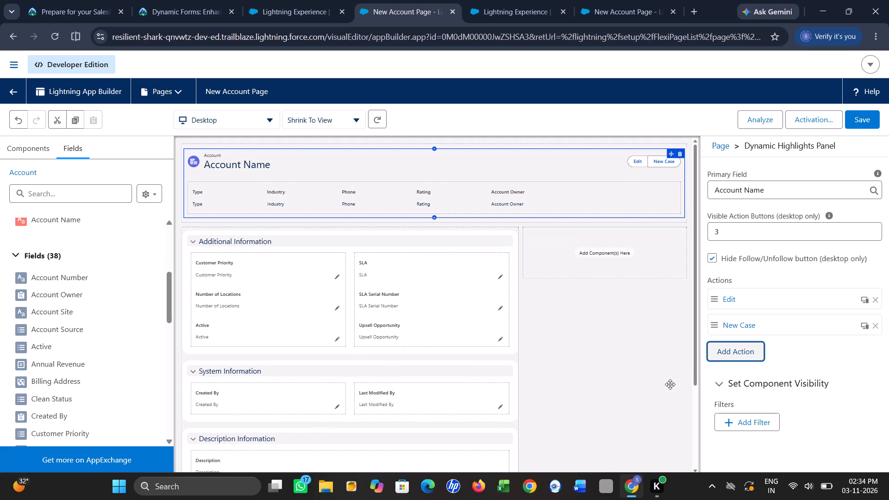
Add the New Contact global quick action after New Case in the Dynamic Highlights Panel.
{"action": "left_click", "coordinate": [744, 347]}
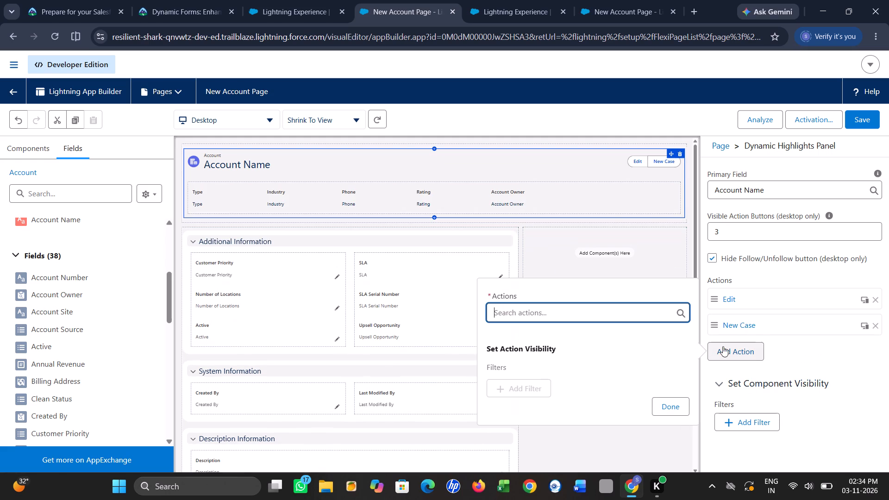
{"action": "left_click", "coordinate": [593, 312]}
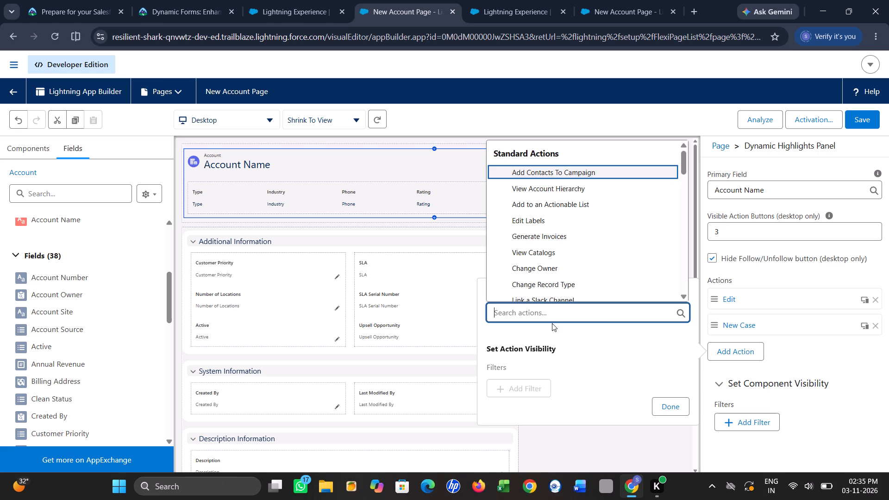
{"action": "type", "text": "new co"}
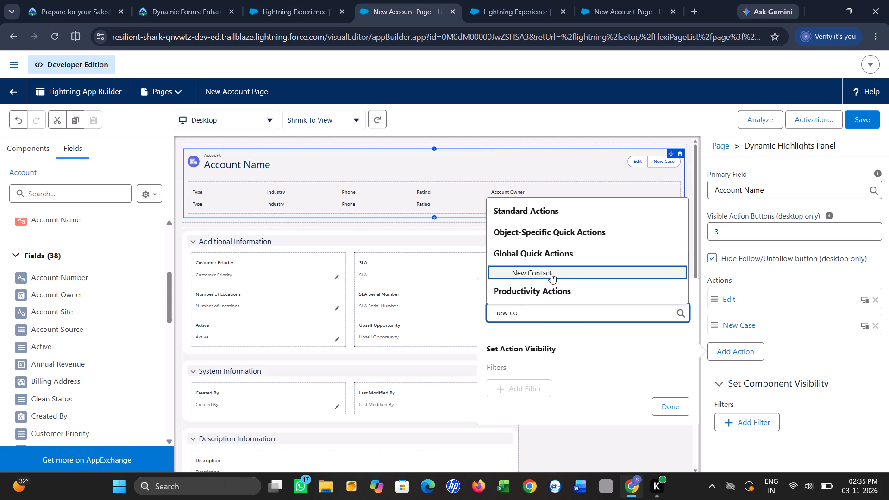
{"action": "left_click", "coordinate": [551, 274]}
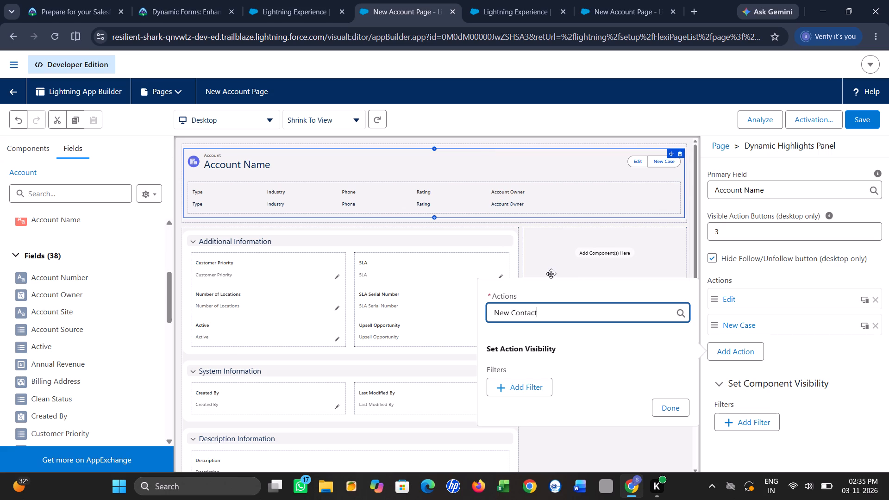
{"action": "left_click", "coordinate": [670, 405]}
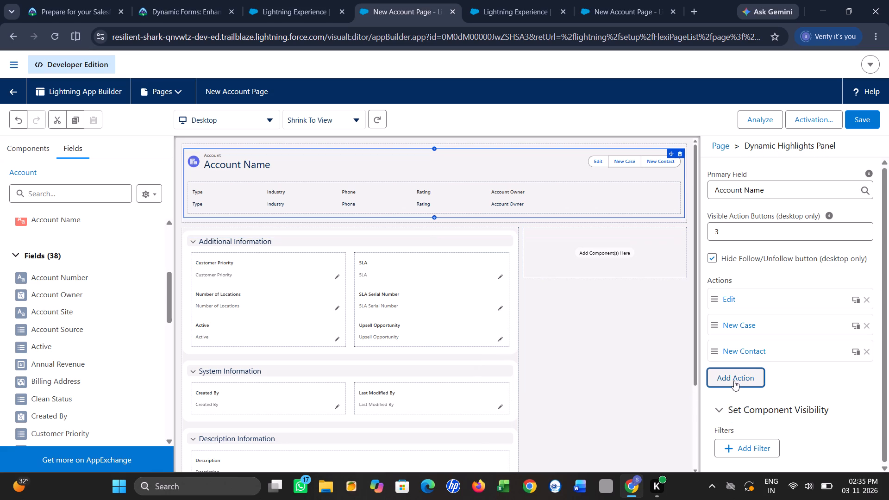
Add the New Opportunity global quick action after New Contact in the Dynamic Highlights Panel.
{"action": "left_click", "coordinate": [734, 381]}
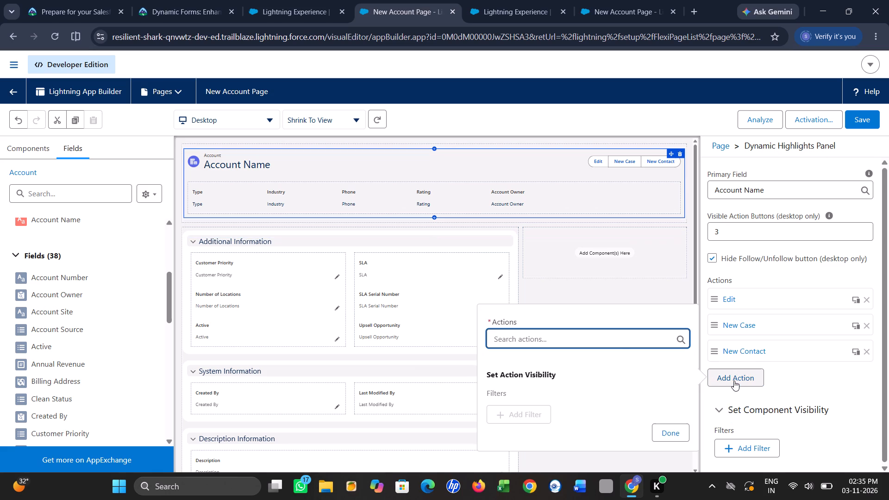
{"action": "left_click", "coordinate": [596, 341]}
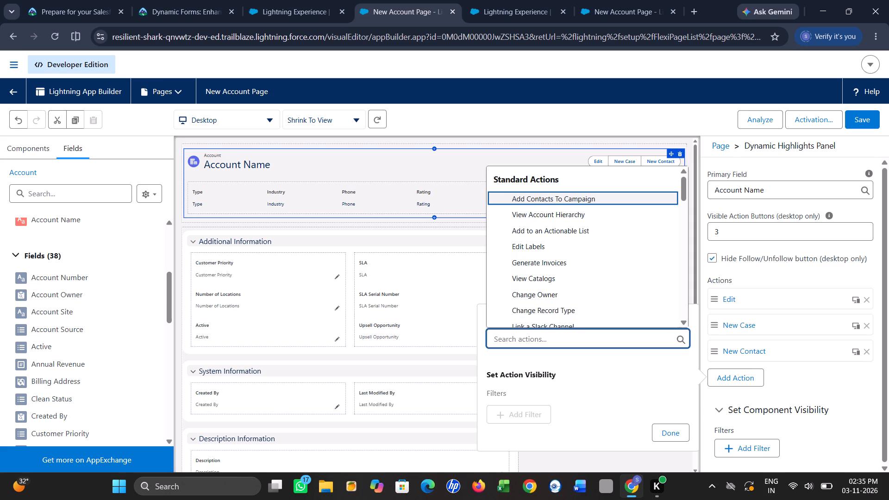
{"action": "type", "text": "new op"}
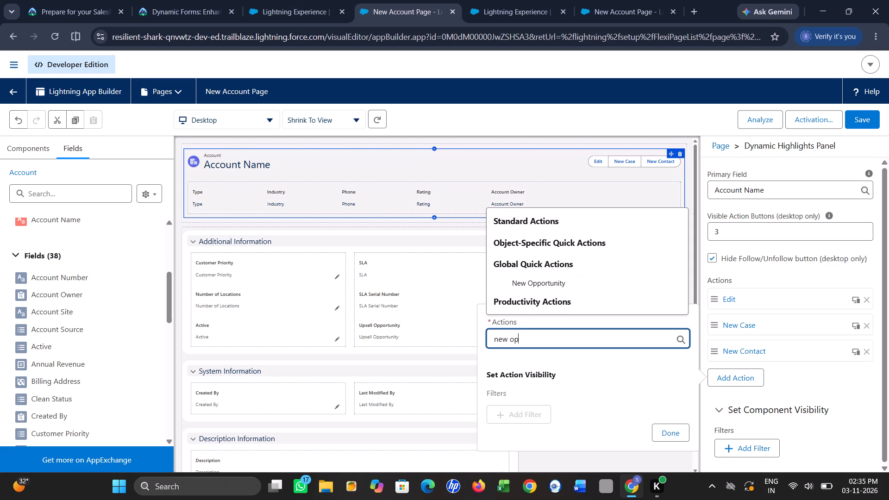
{"action": "left_click", "coordinate": [575, 296]}
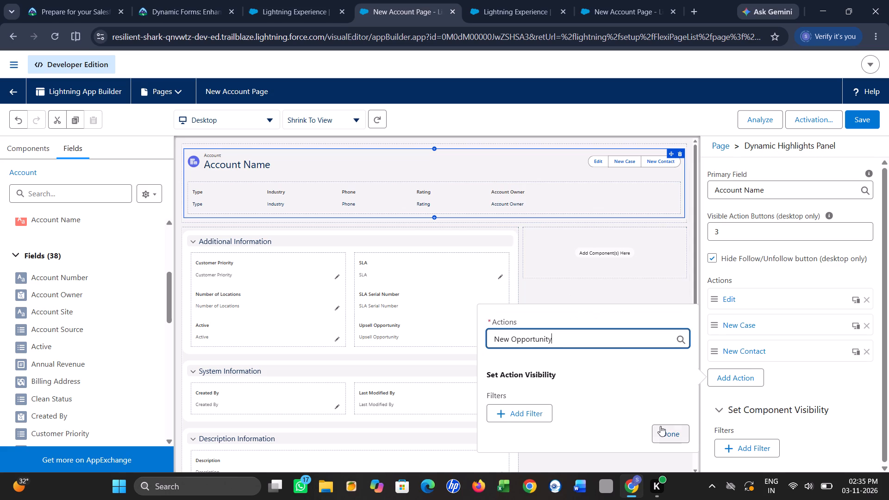
{"action": "left_click", "coordinate": [664, 431]}
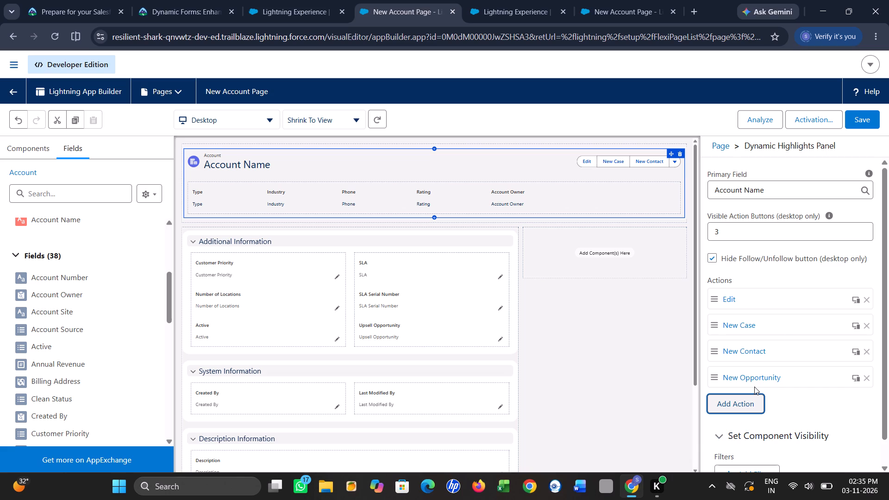
Save the New Account Page in Lightning App Builder.
{"action": "left_click", "coordinate": [864, 126]}
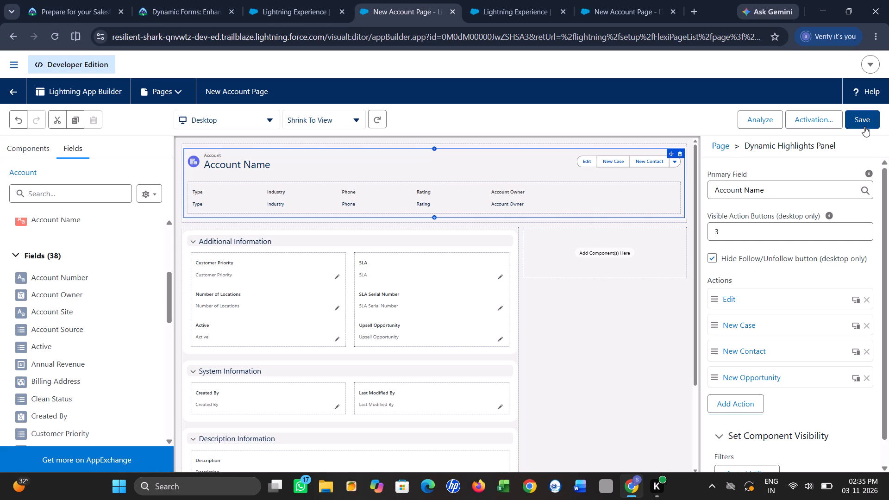
{"action": "left_click", "coordinate": [864, 126]}
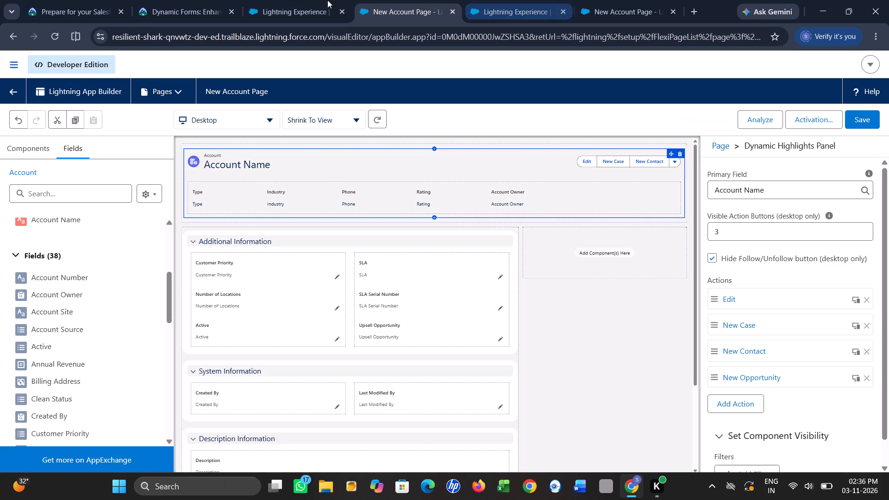
Return to Trailhead's Get Started With Dynamic Forms unit and submit the hands-on challenge for checking to earn 500 points.
{"action": "left_click", "coordinate": [195, 0]}
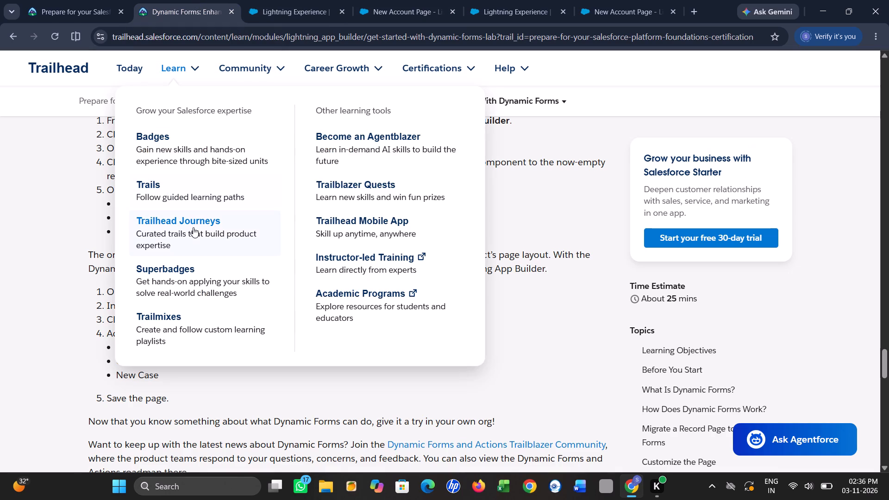
{"action": "scroll", "coordinate": [56, 244], "scroll_direction": "down", "scroll_amount": 7}
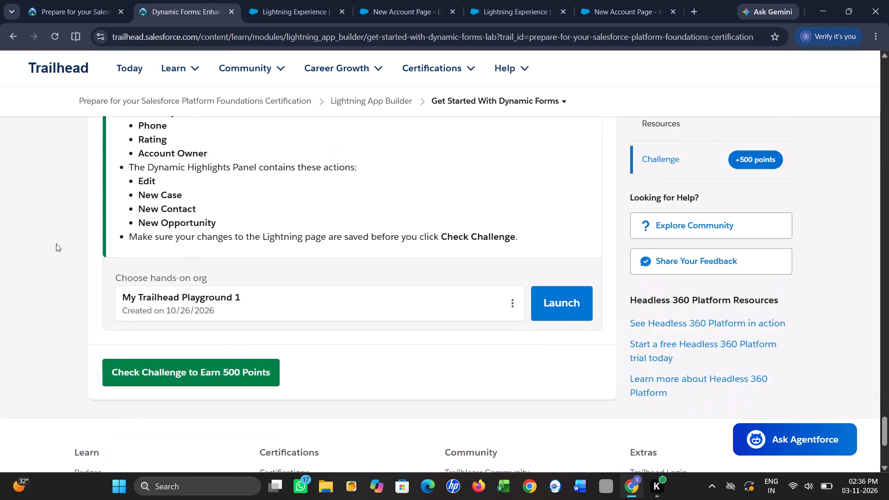
{"action": "scroll", "coordinate": [56, 244], "scroll_direction": "down", "scroll_amount": 1}
{"action": "left_click", "coordinate": [146, 259]}
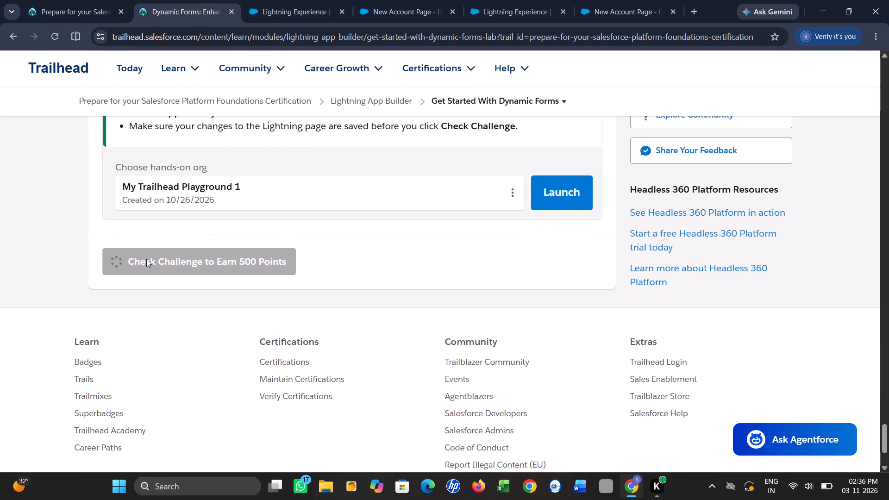